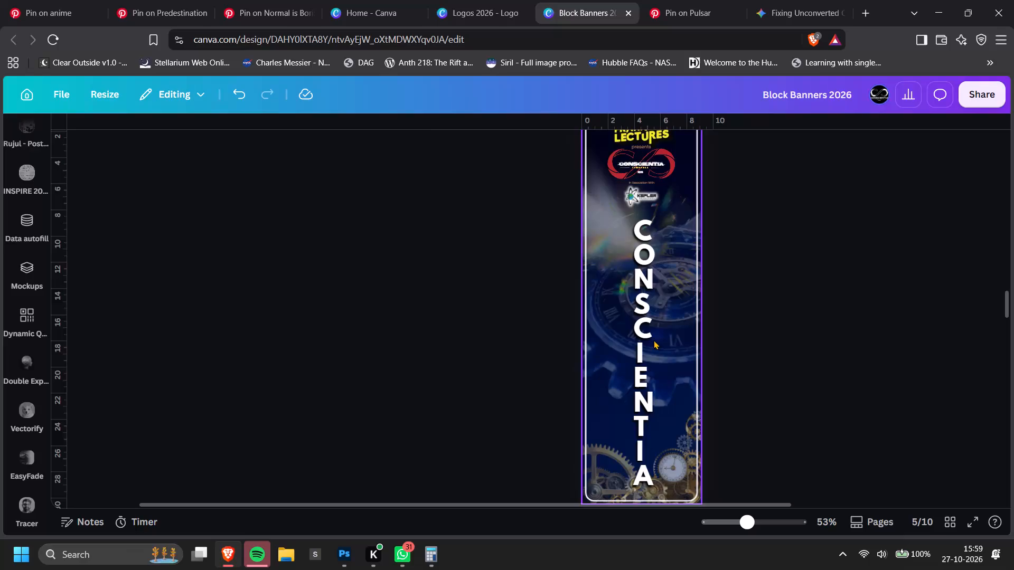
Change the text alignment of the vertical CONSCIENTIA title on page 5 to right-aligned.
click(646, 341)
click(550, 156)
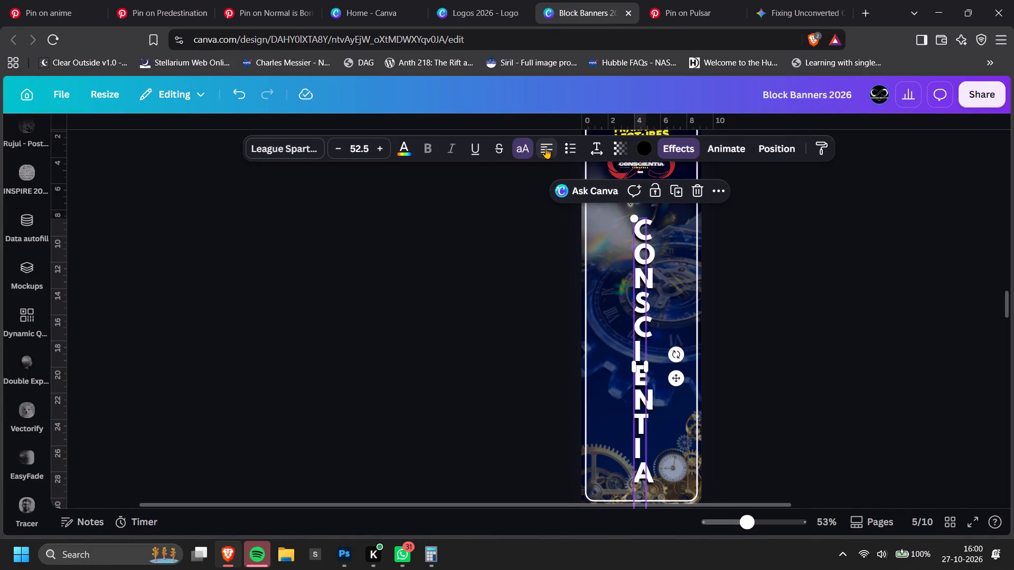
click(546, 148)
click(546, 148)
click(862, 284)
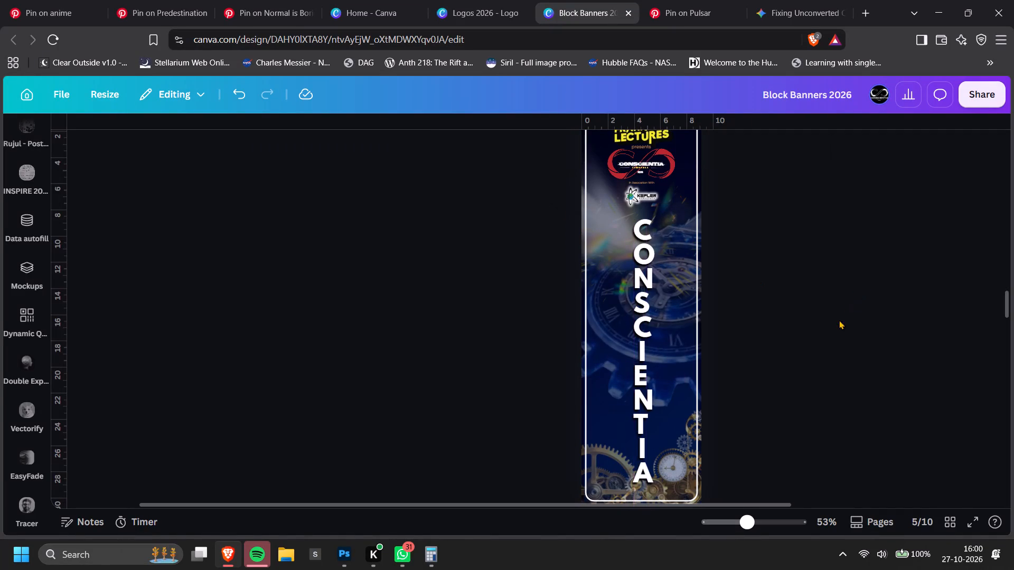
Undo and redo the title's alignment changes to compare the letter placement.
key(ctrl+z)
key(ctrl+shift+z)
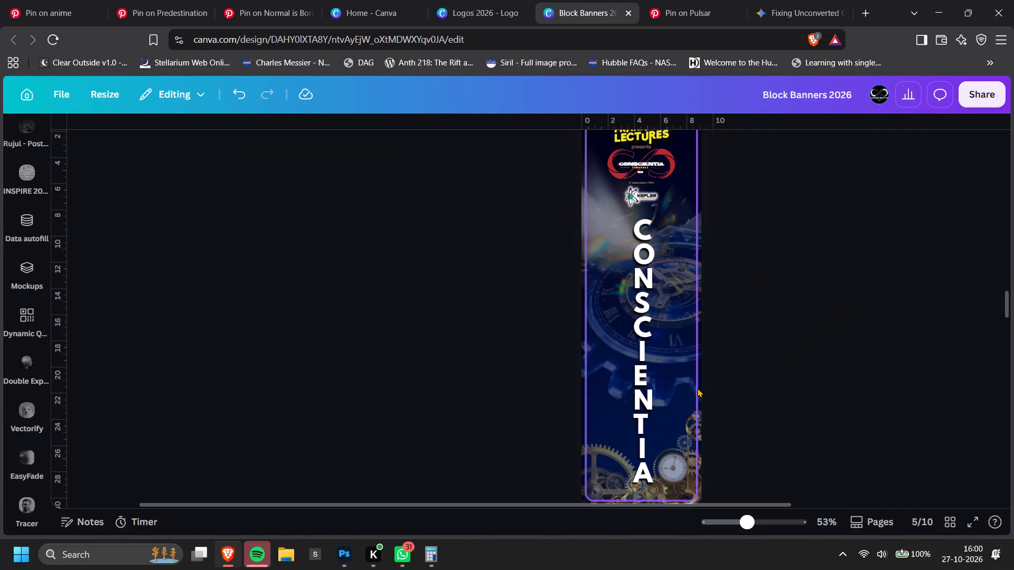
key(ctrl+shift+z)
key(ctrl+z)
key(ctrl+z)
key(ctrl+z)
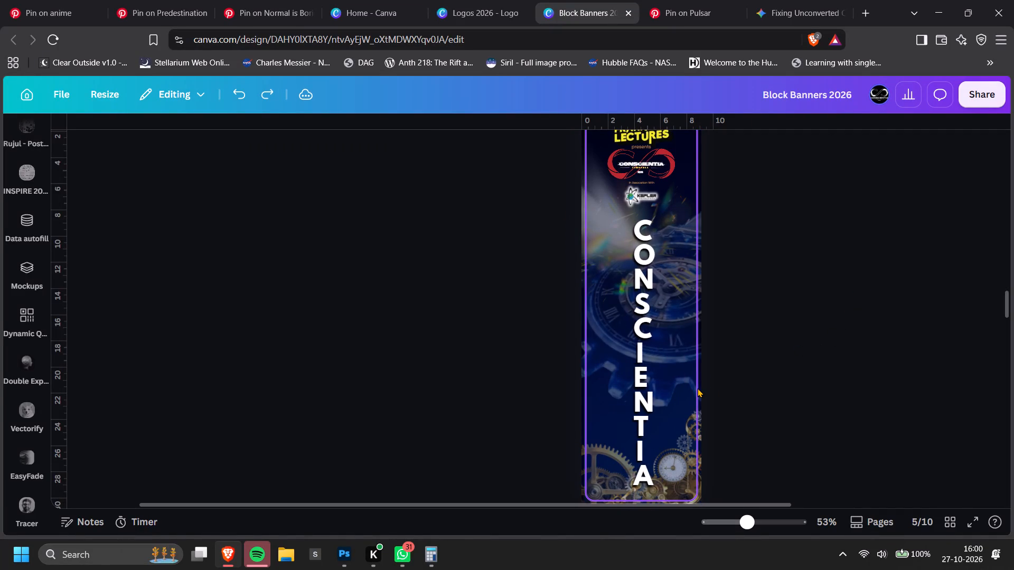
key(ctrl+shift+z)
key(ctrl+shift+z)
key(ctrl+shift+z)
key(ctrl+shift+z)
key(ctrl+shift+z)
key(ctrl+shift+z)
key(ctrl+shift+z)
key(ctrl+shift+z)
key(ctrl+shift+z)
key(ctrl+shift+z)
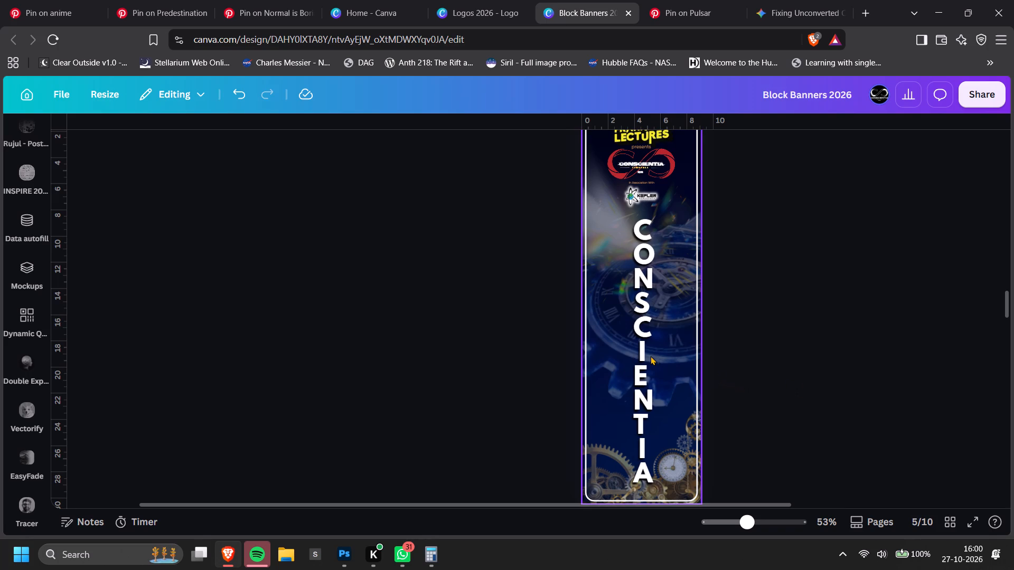
Open the advanced text settings for the vertical CONSCIENTIA title and switch its ligatures setting to the other option.
click(647, 355)
click(641, 353)
click(600, 142)
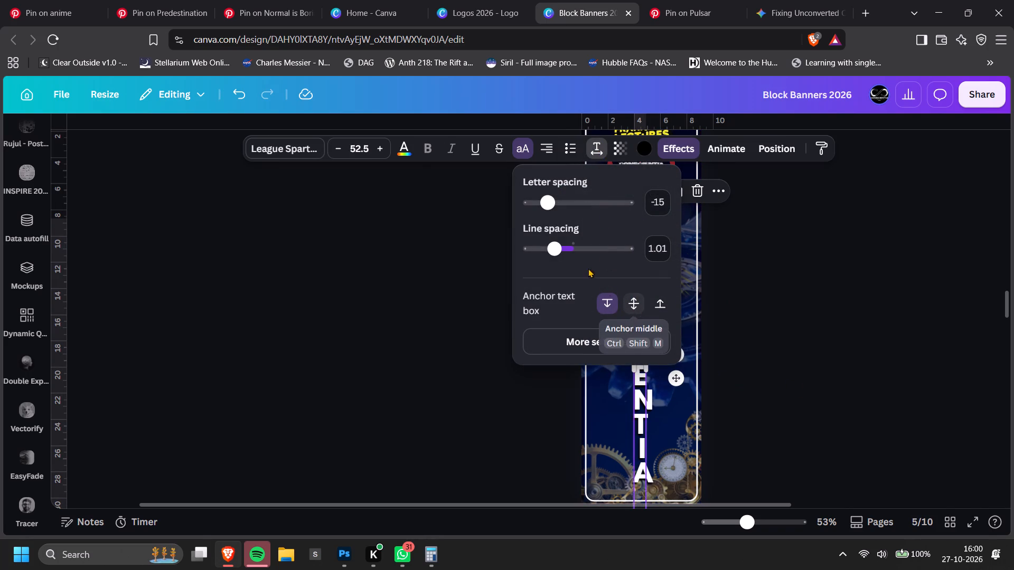
click(594, 329)
scroll(203, 372, down, 5)
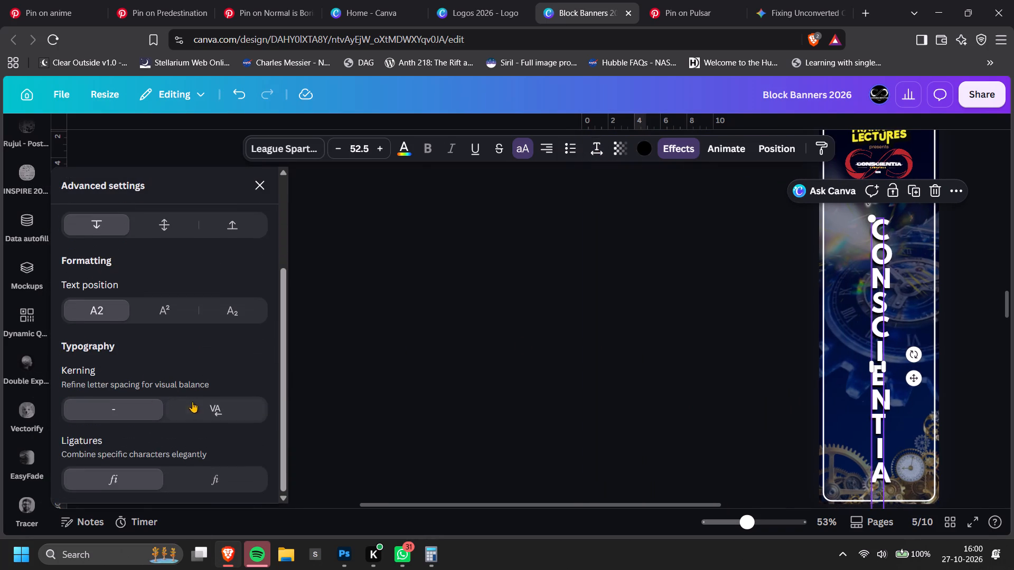
click(213, 486)
double_click(715, 359)
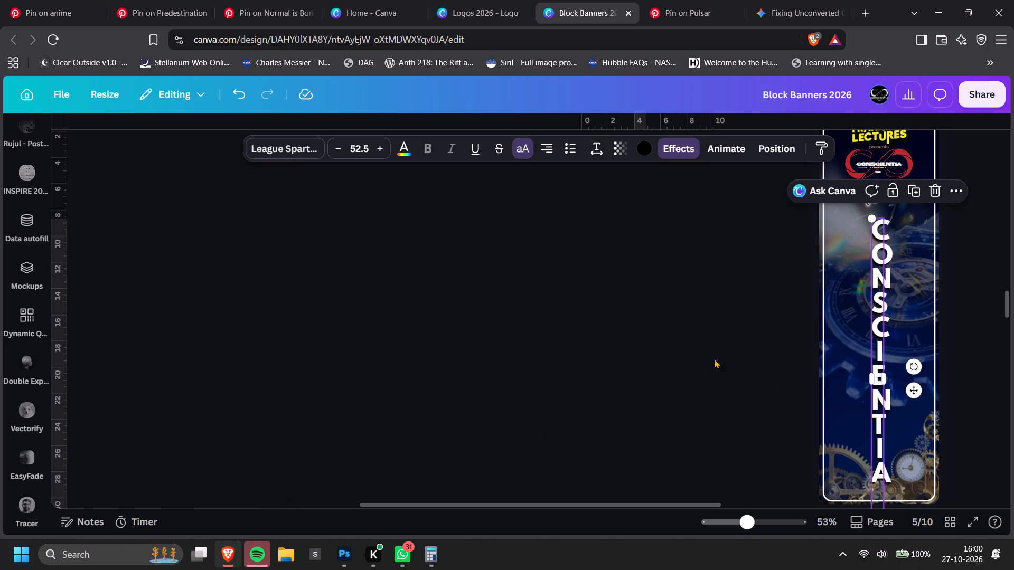
click(626, 349)
click(635, 349)
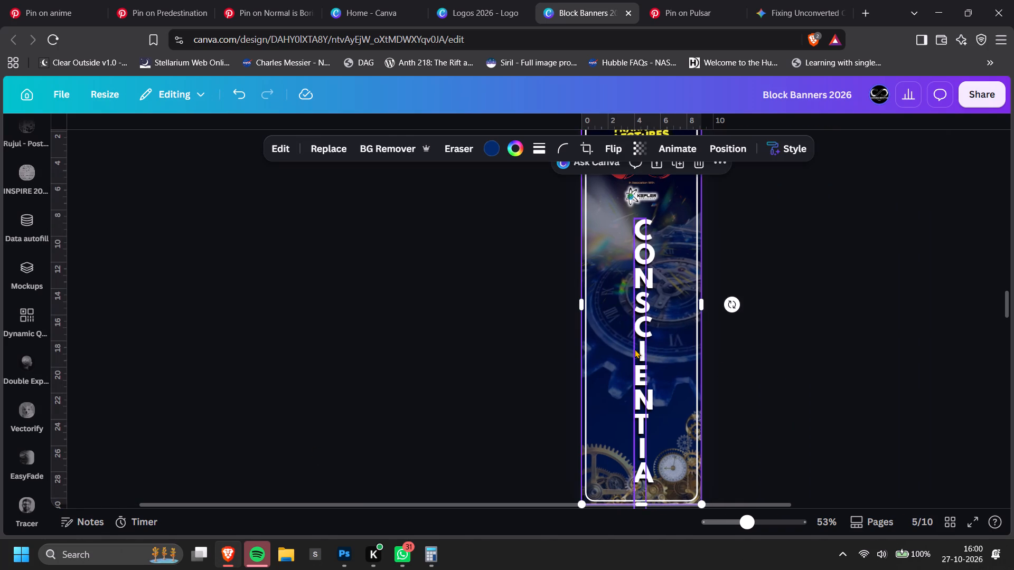
click(845, 326)
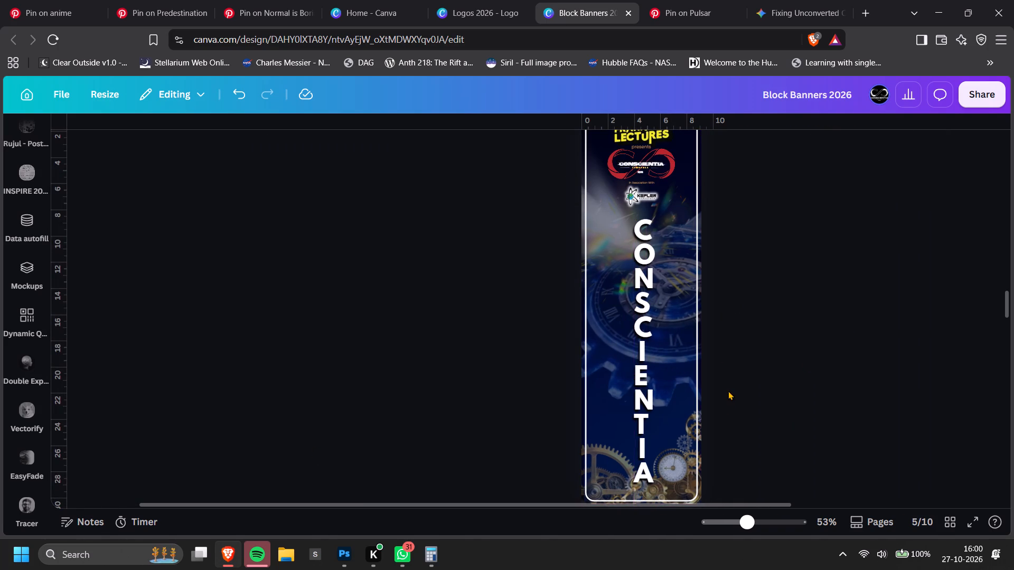
Widen the CONSCIENTIA text box so several letters fit per line, and move it to the middle of the banner.
click(647, 376)
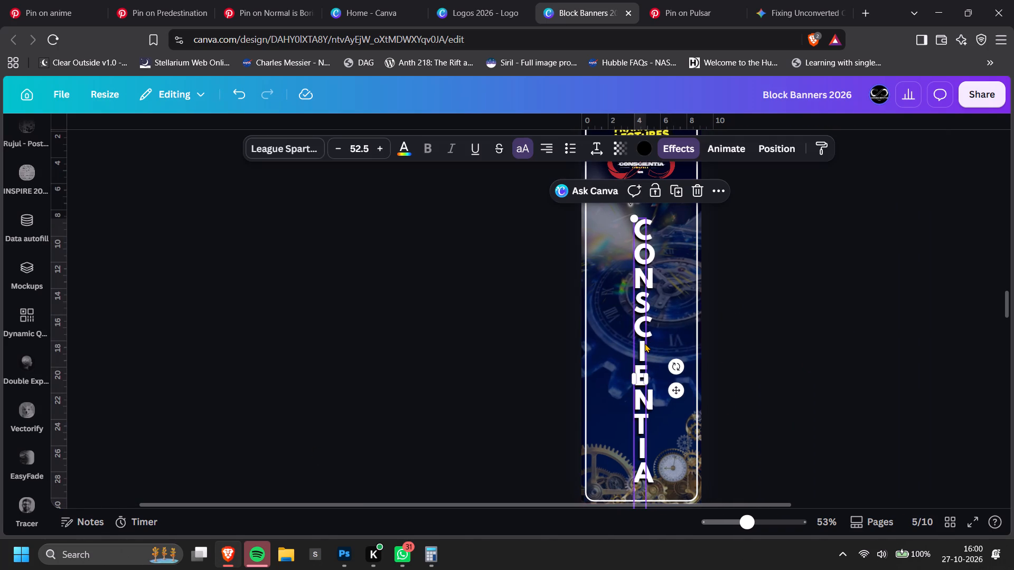
drag(649, 339, 735, 330)
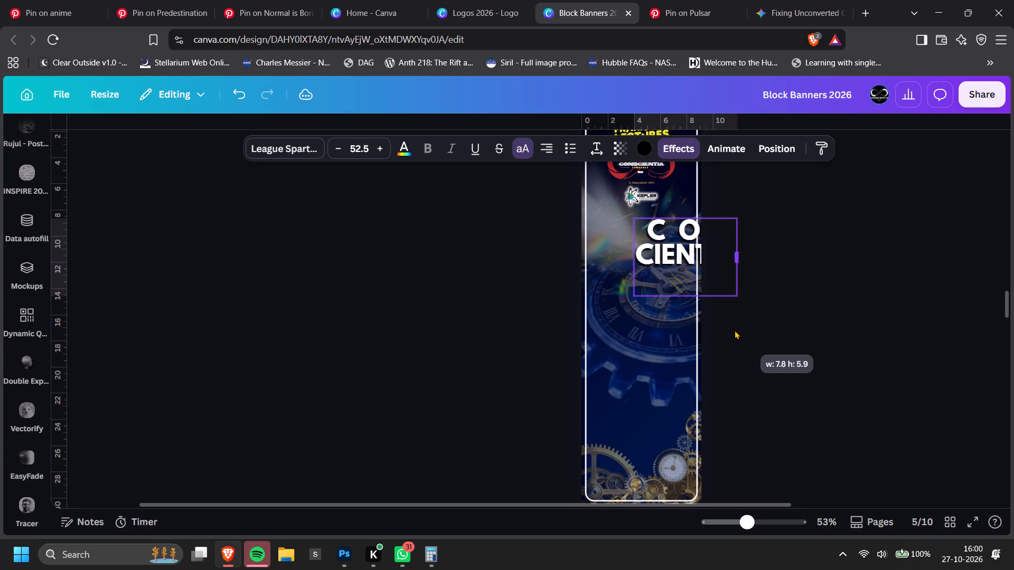
drag(735, 330, 707, 326)
drag(670, 269, 647, 296)
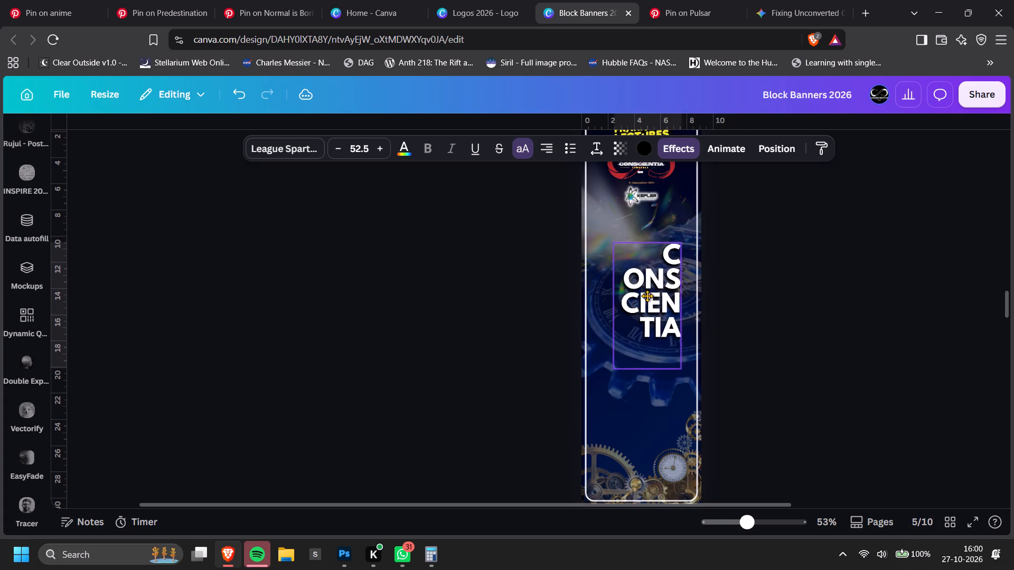
drag(647, 296, 645, 302)
Left-align the CONSCIENTIA title and widen its text box slightly.
double_click(552, 148)
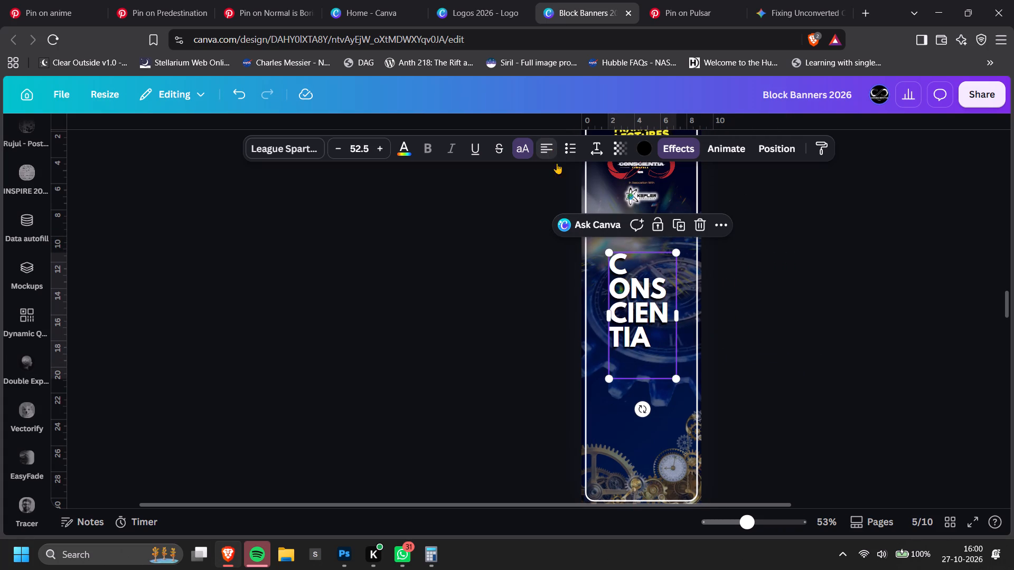
click(853, 308)
click(638, 308)
drag(680, 306, 697, 308)
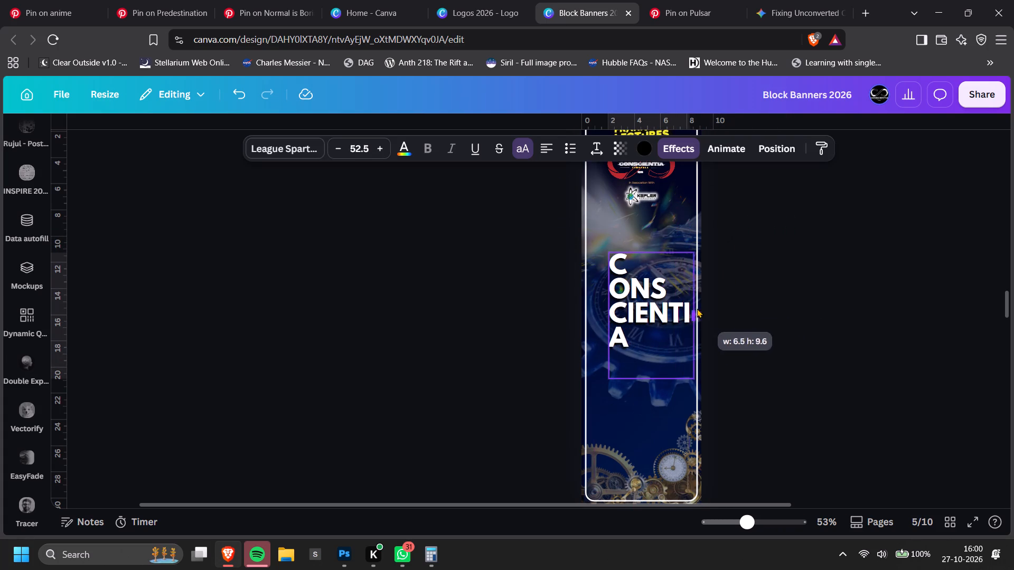
drag(697, 308, 684, 306)
Rework the title's line breaks to read CON / SCIE / NTIA, with the text box about 5.6 wide.
click(651, 263)
key(Delete)
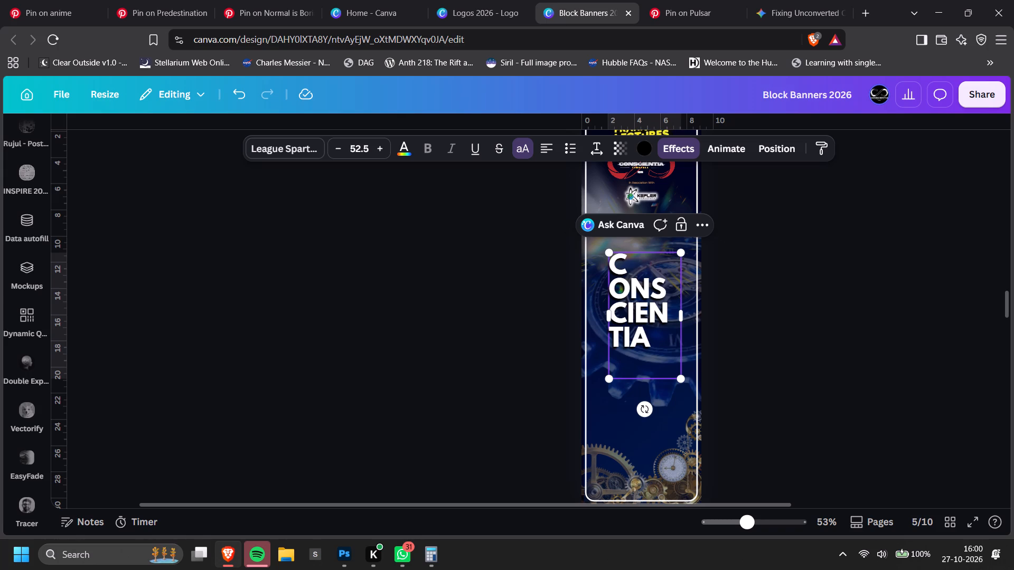
key(Delete)
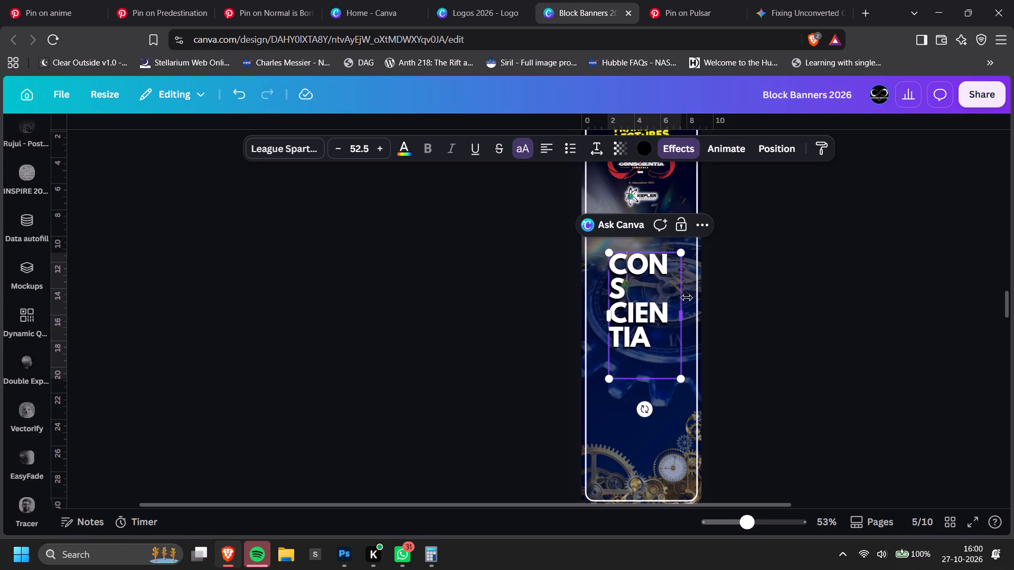
click(684, 297)
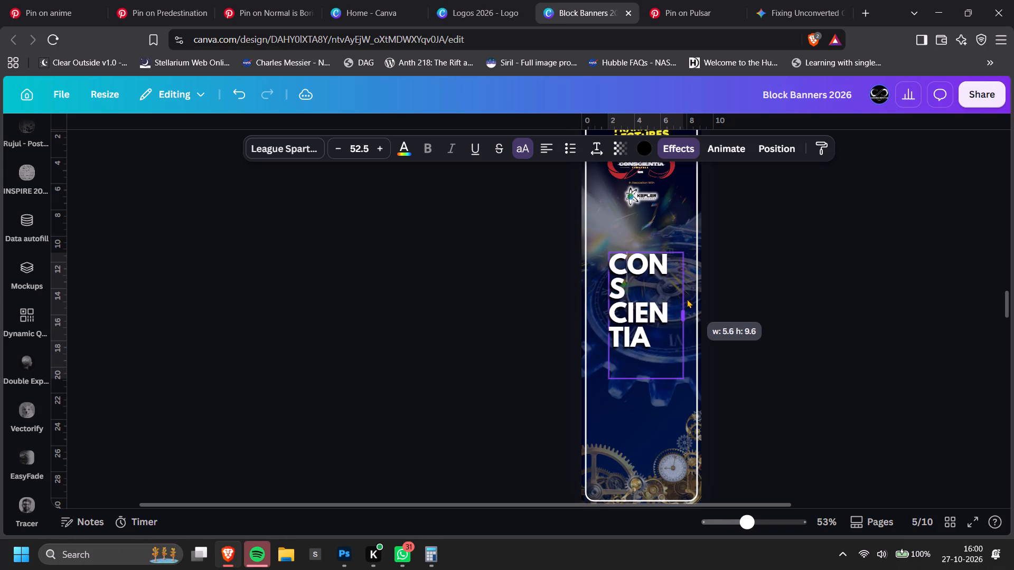
click(648, 315)
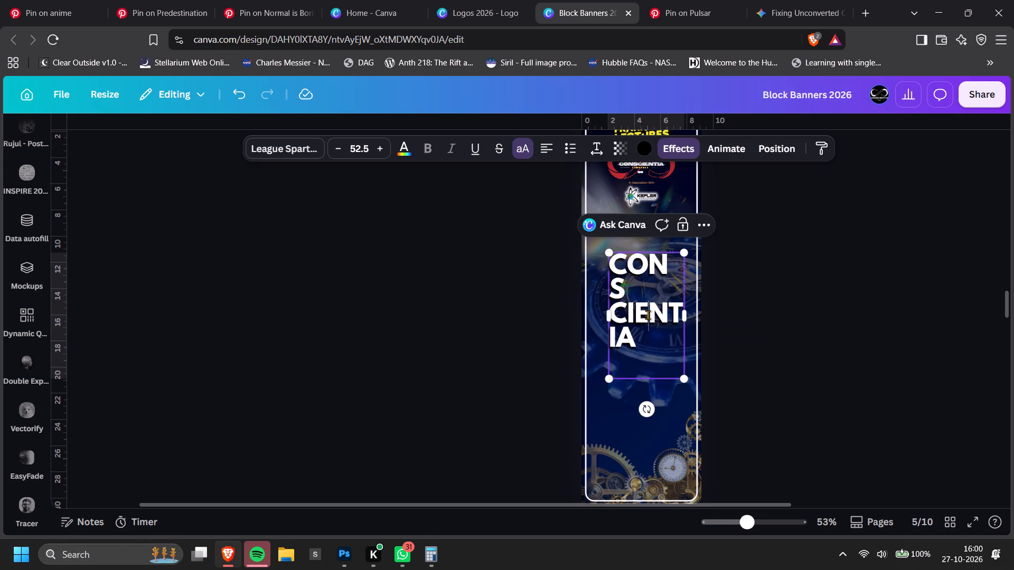
key(Return)
click(640, 295)
key(Delete)
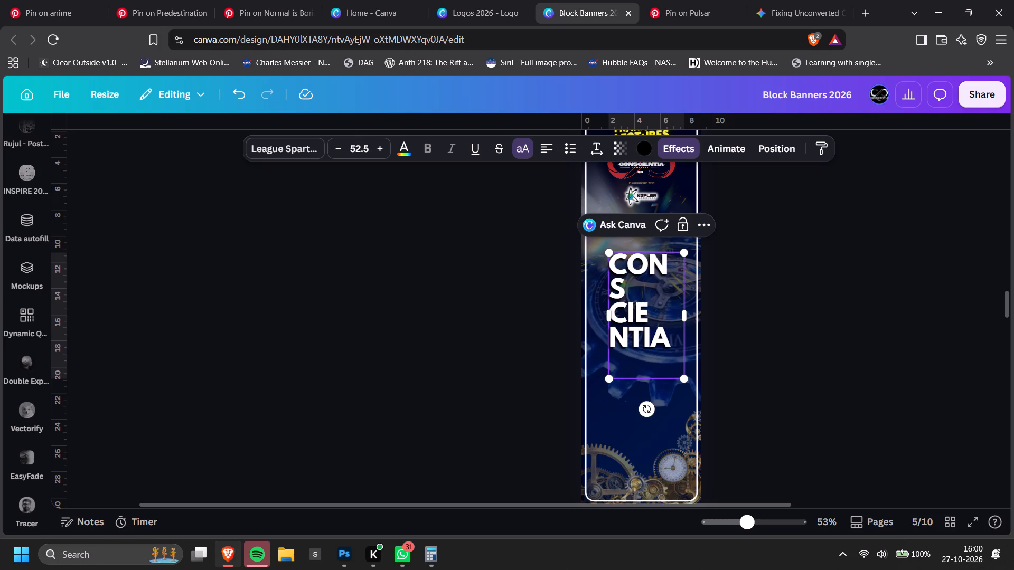
Move the three-line CONSCIENTIA title down the banner to just above the clock gears, near the left border line.
click(854, 303)
drag(644, 290, 638, 334)
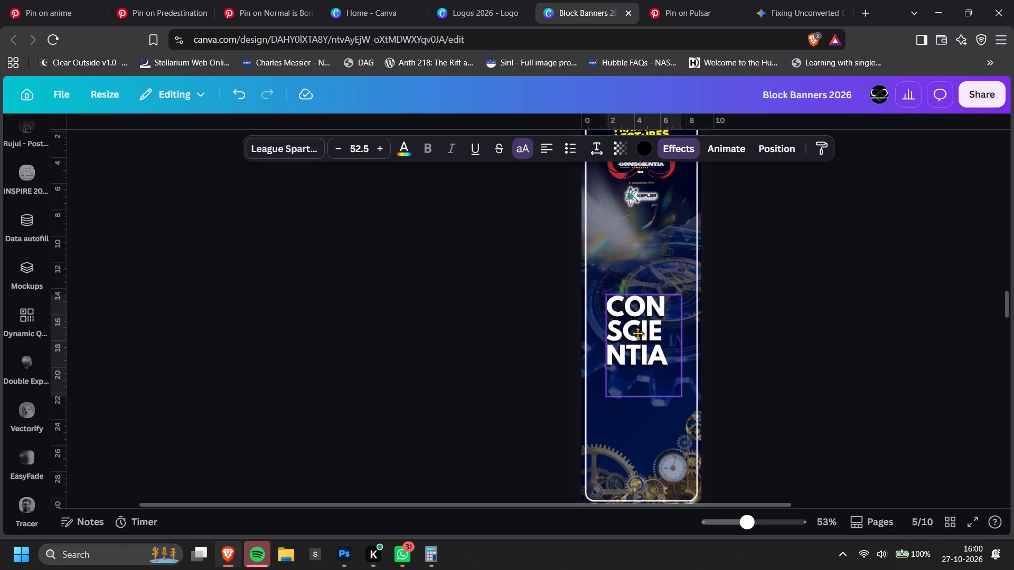
drag(638, 334, 635, 335)
click(811, 291)
ctrl+scroll(813, 292, down, 1)
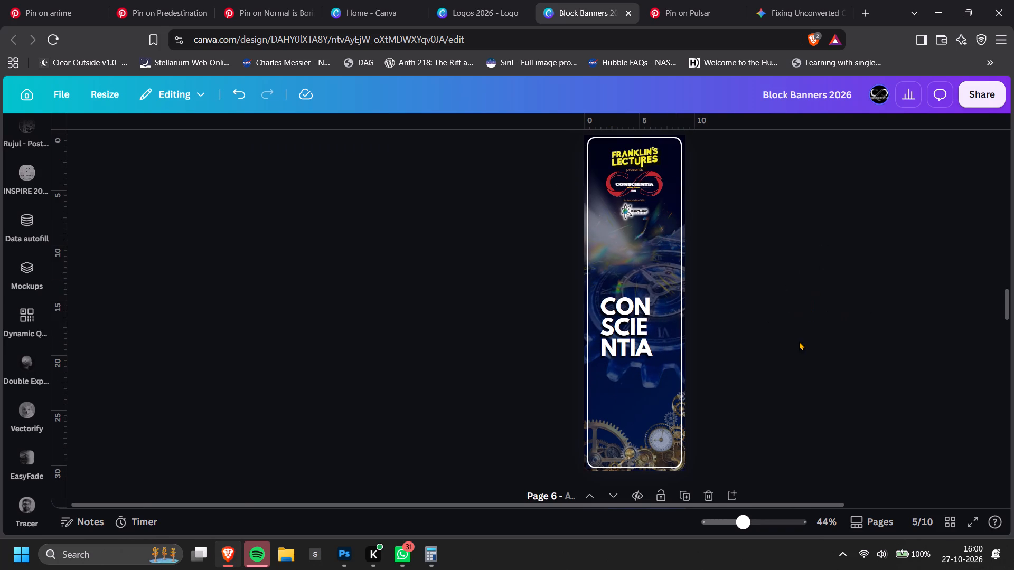
ctrl+scroll(799, 341, up, 2)
drag(544, 322, 540, 386)
click(768, 314)
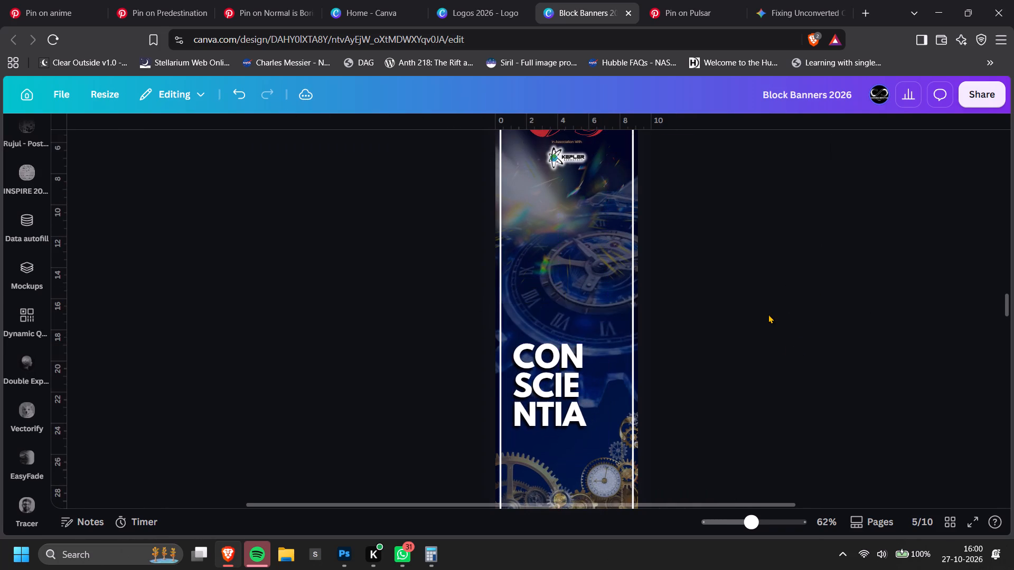
Switch to the Pinterest tab and search for clock.
ctrl+scroll(768, 314, down, 3)
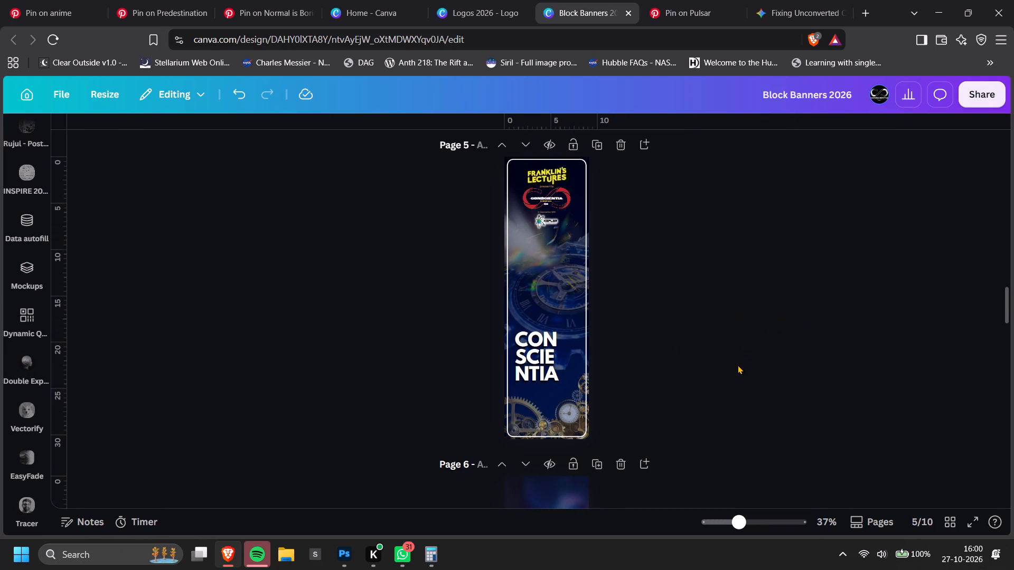
ctrl+scroll(717, 277, up, 2)
scroll(7, 226, up, 3)
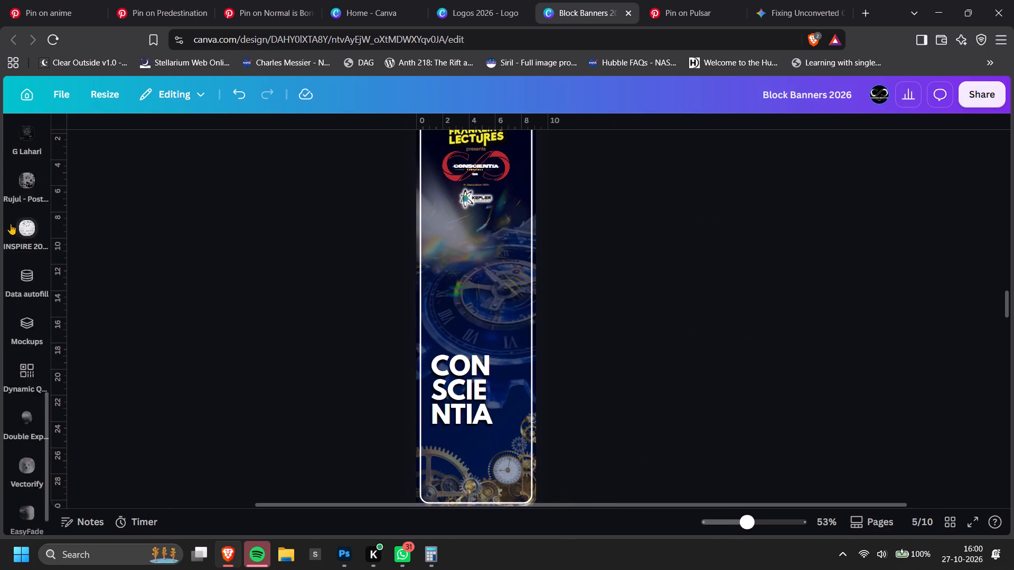
scroll(11, 224, up, 5)
click(703, 0)
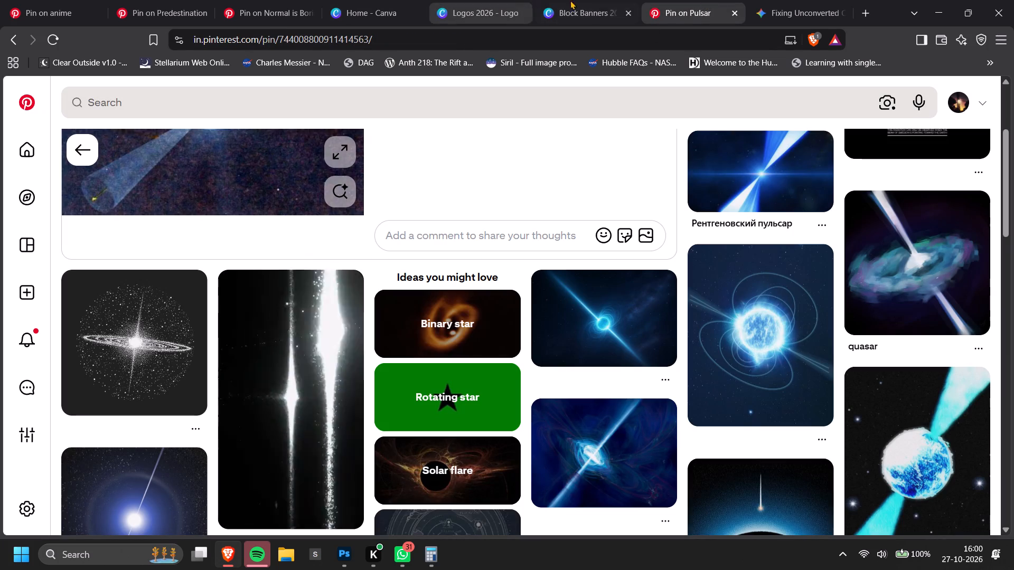
scroll(261, 293, up, 4)
click(220, 100)
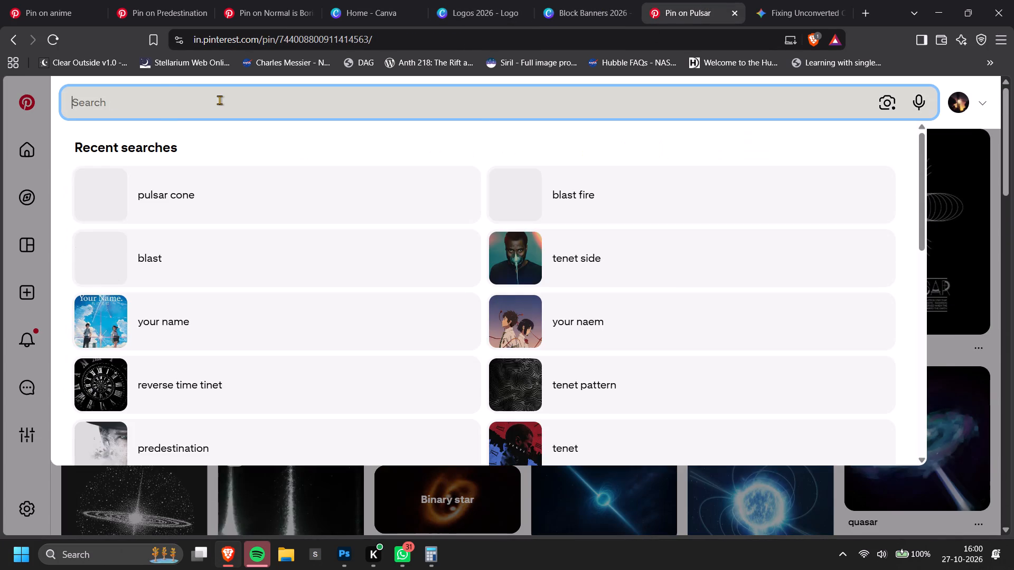
text(clock)
key(Return)
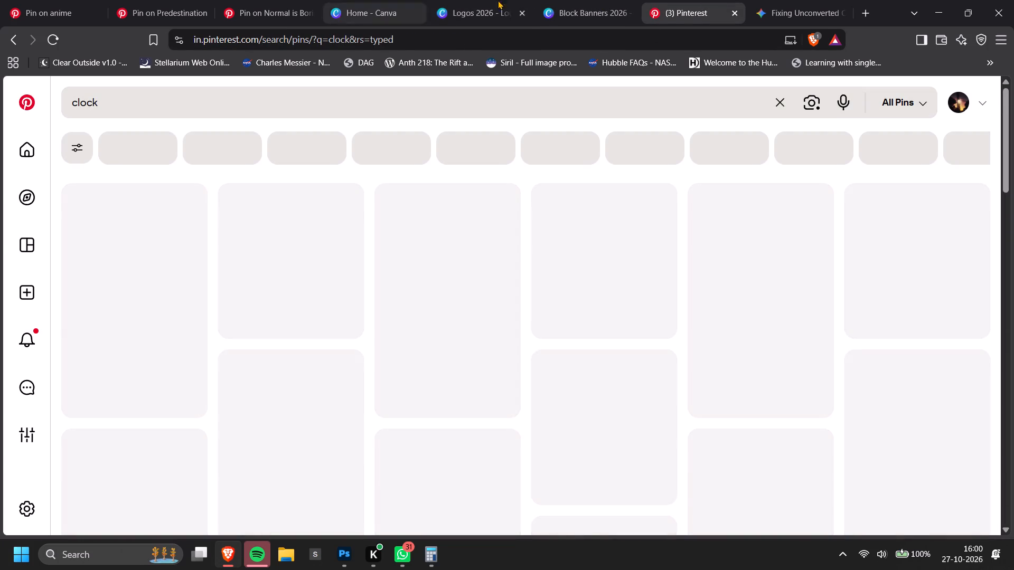
Return to the Block Banners 2026 design and shift the CONSCIENTIA title slightly away from the banner's left border.
click(511, 0)
click(566, 0)
scroll(640, 236, down, 1)
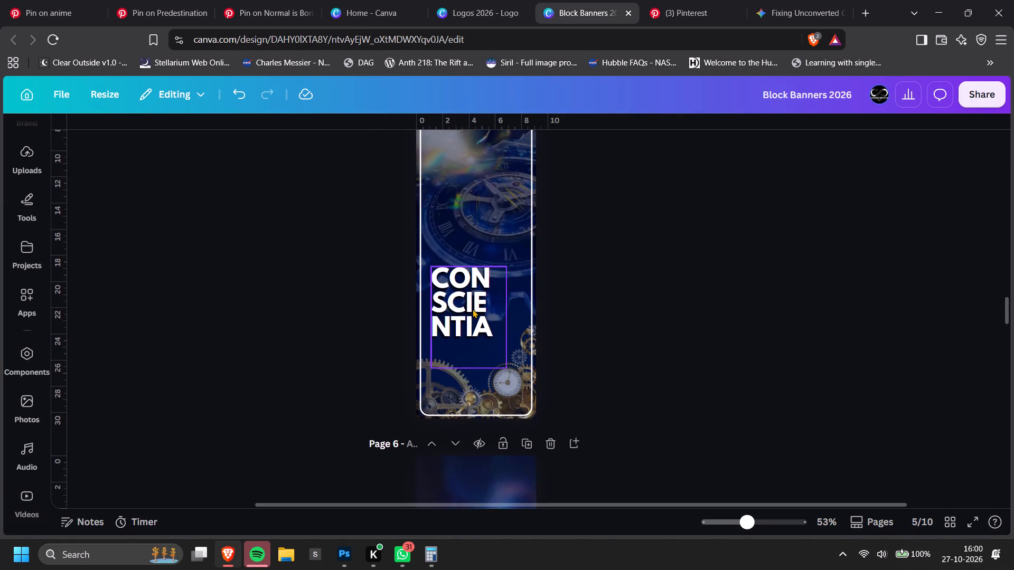
ctrl+scroll(473, 309, up, 3)
key(space)
key(space)
key(space)
key(space)
key(space)
key(space)
key(space)
key(space)
key(space)
key(space)
key(space)
key(space)
key(space)
key(space)
key(space)
key(space)
key(space)
key(space)
key(space)
key(space)
click(469, 314)
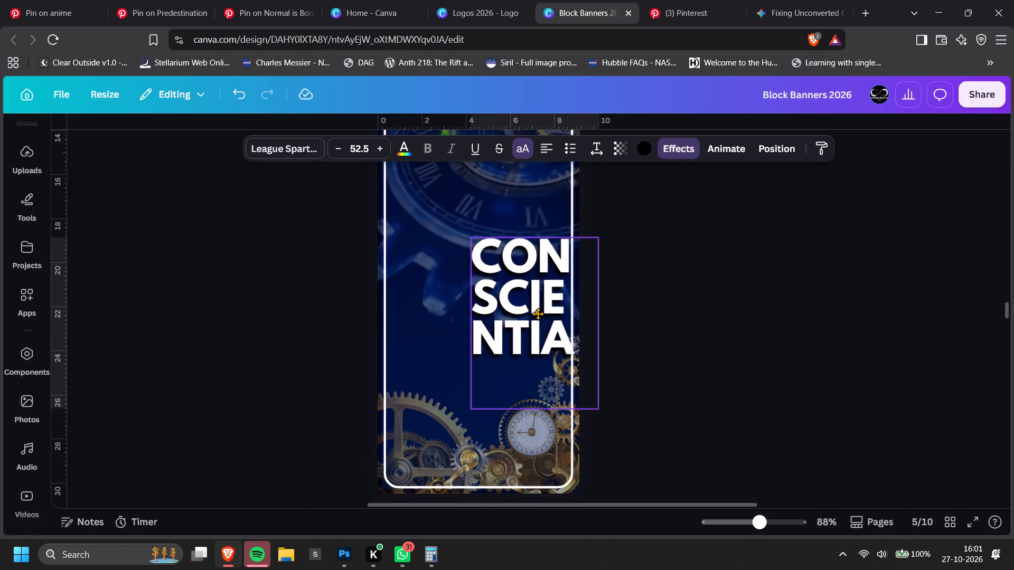
click(461, 313)
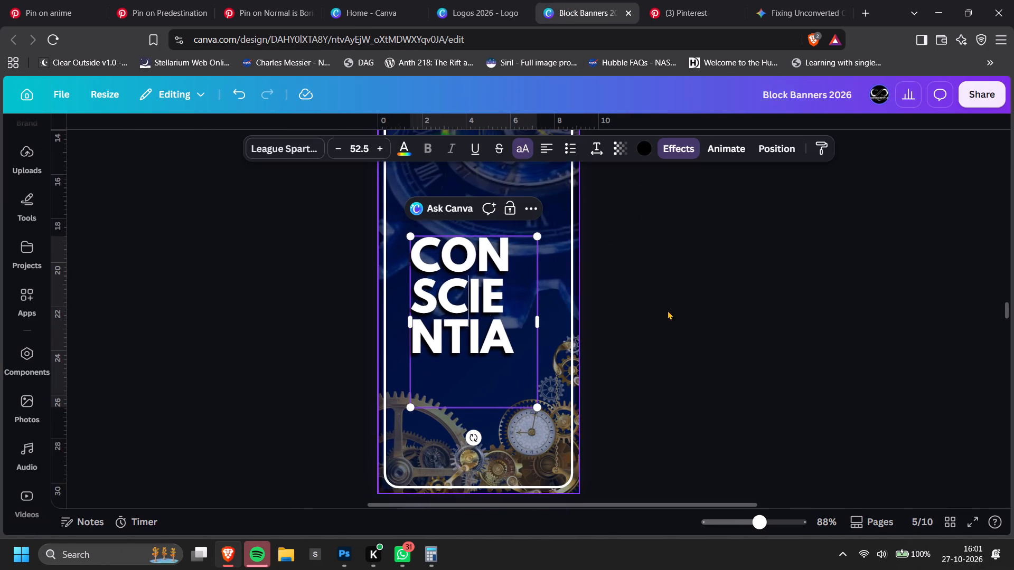
click(679, 310)
Duplicate the CONSCIENTIA title to the right of the original and replace the copy's text with 2026.
click(483, 319)
key(space)
alt+drag(453, 317, 459, 317)
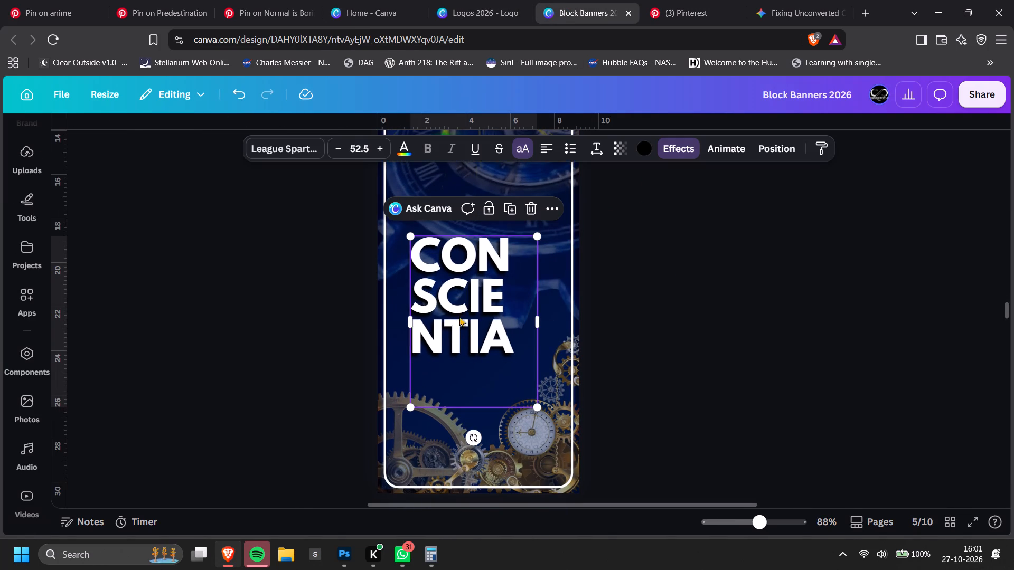
alt+drag(459, 317, 538, 316)
click(538, 316)
text(2026)
click(781, 305)
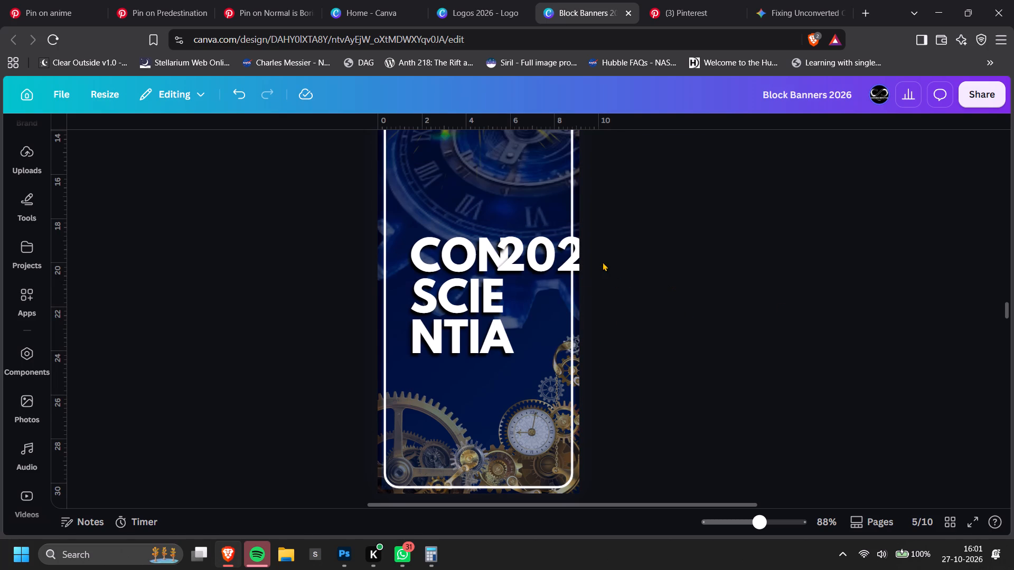
Narrow the 2026 text box so the year wraps onto two lines, 20 over 26.
click(576, 260)
click(550, 261)
drag(627, 263, 570, 269)
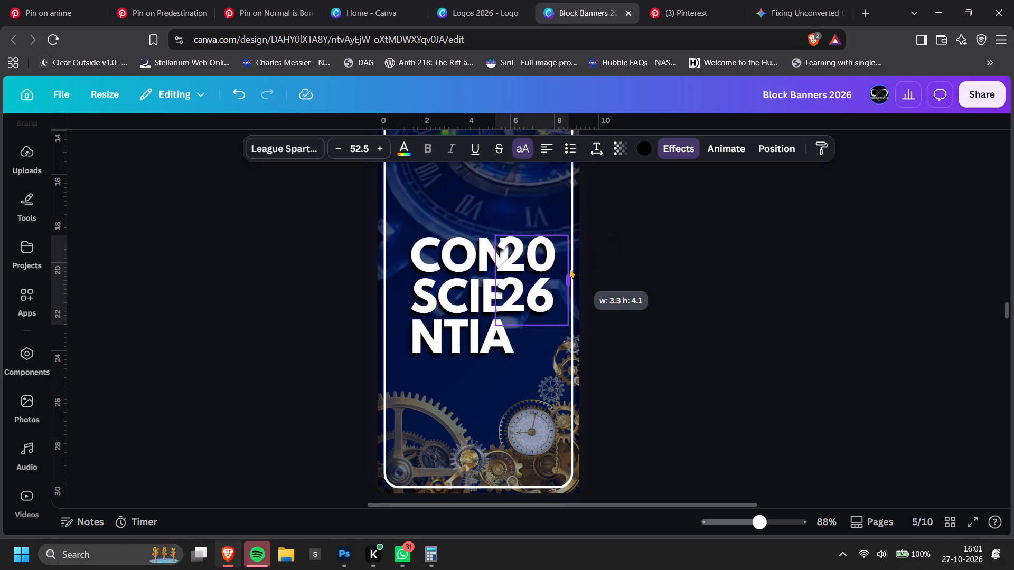
drag(570, 269, 561, 278)
click(655, 273)
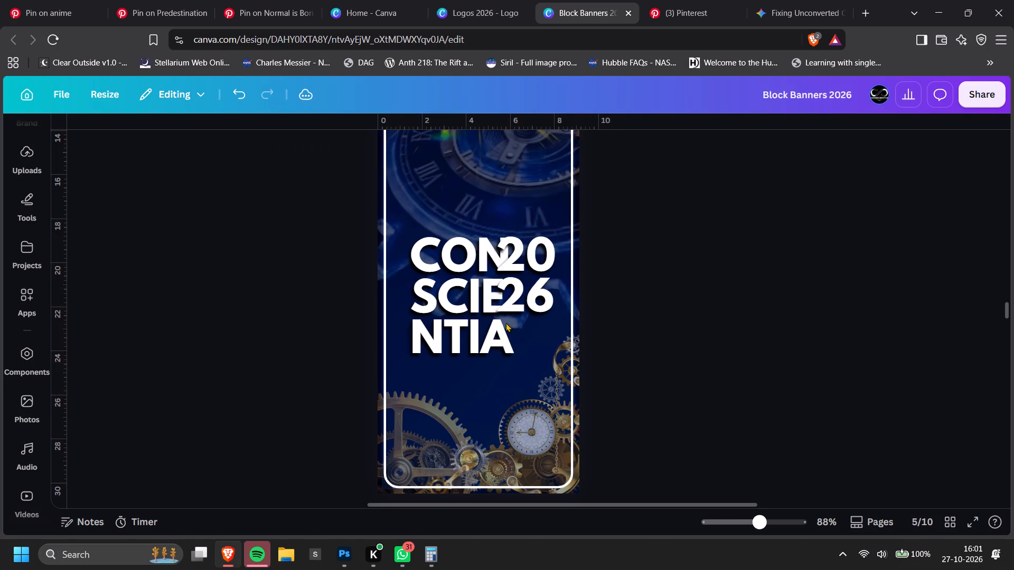
Move the CONSCIENTIA title slightly towards the banner's left border and scale it down to font size 42.8.
drag(456, 326, 446, 327)
click(729, 304)
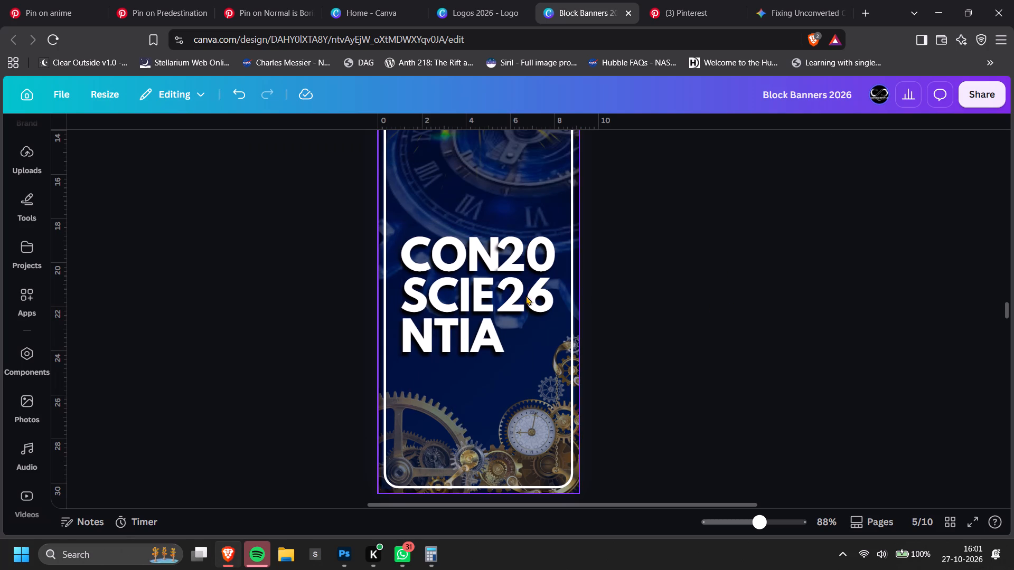
click(442, 316)
drag(534, 408, 505, 381)
click(739, 296)
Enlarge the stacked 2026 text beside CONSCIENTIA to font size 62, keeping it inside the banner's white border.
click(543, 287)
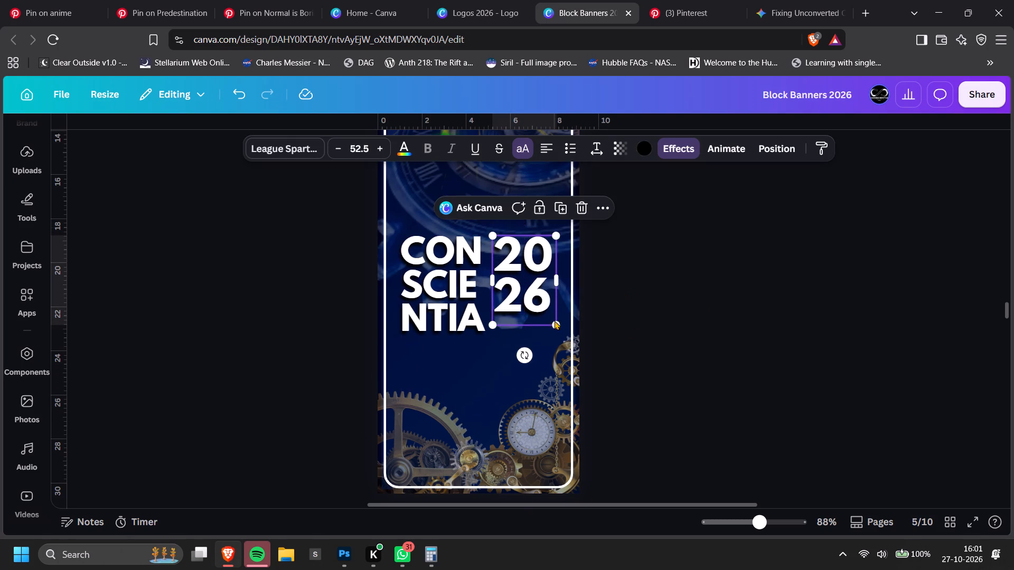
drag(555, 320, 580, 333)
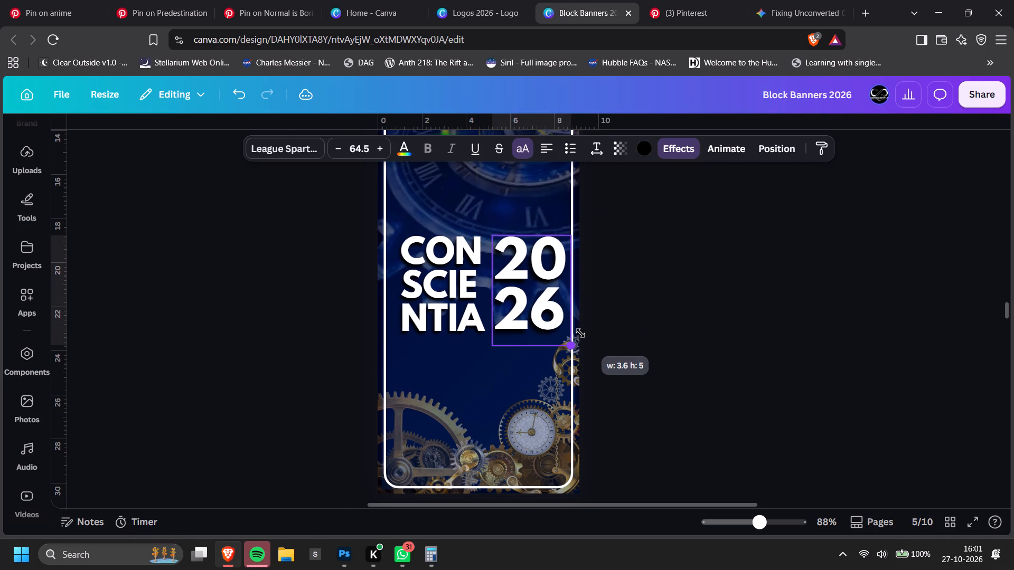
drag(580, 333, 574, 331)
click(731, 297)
Recolour the CONSCIENTIA title with the amber yellow from the Conscientia 2026 brand palette's Elements/BG colours.
ctrl+scroll(731, 297, down, 4)
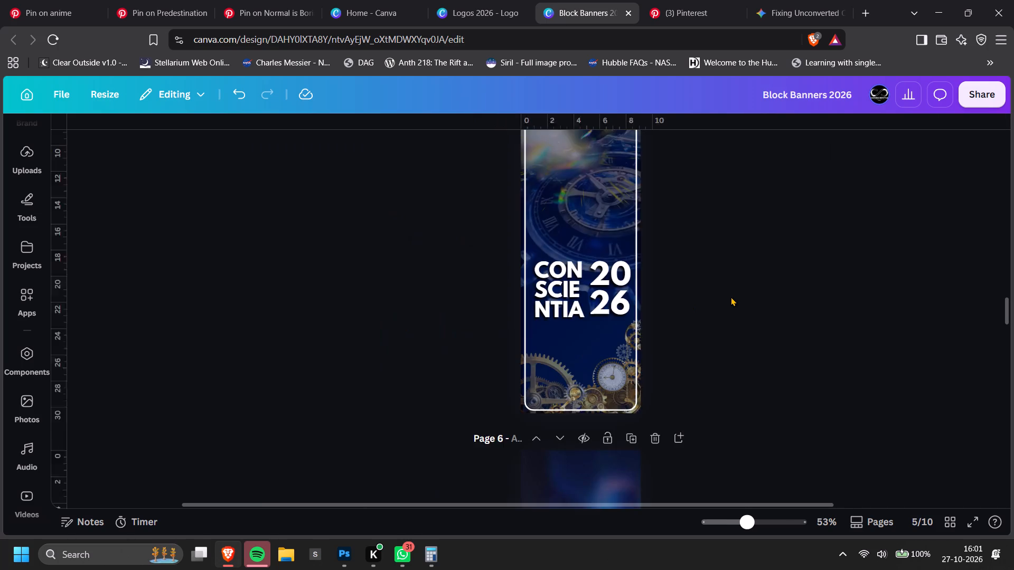
ctrl+scroll(731, 297, down, 1)
ctrl+scroll(592, 296, up, 5)
click(483, 286)
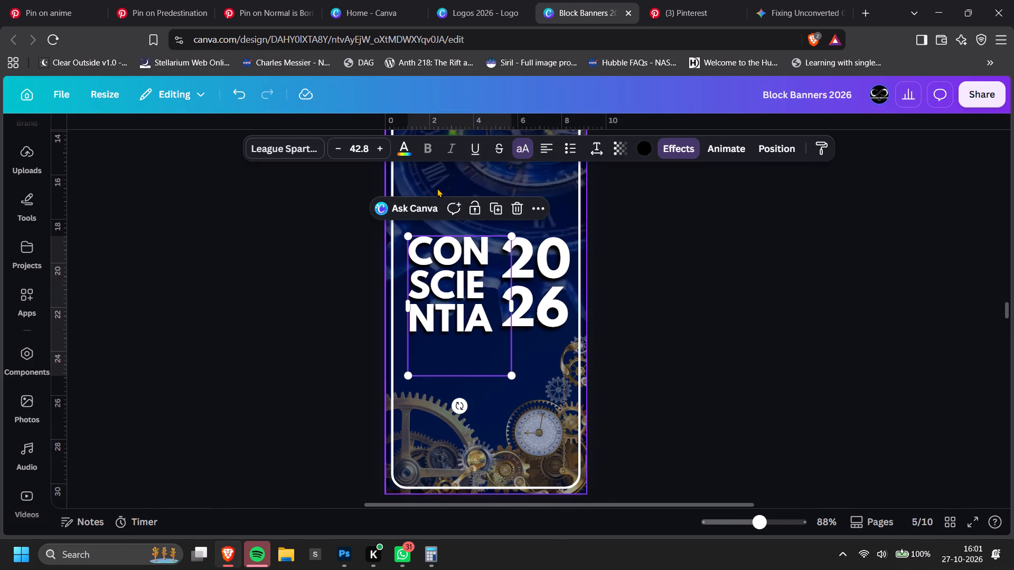
click(409, 140)
click(77, 449)
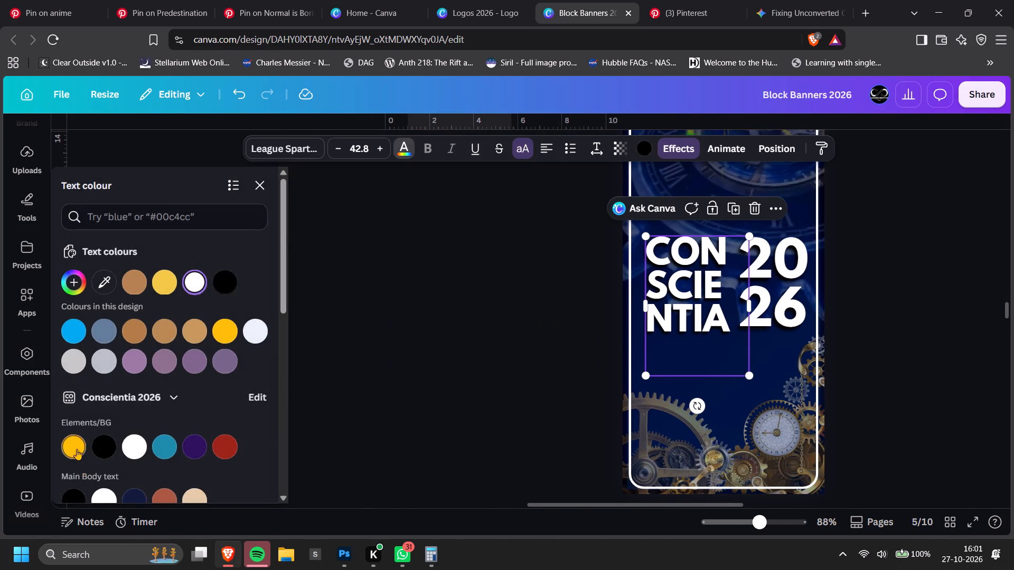
click(953, 293)
click(900, 306)
Shift the yellow CONSCIENTIA title slightly further left to widen its gap from the 2026 text.
ctrl+scroll(658, 309, down, 4)
scroll(658, 309, up, 2)
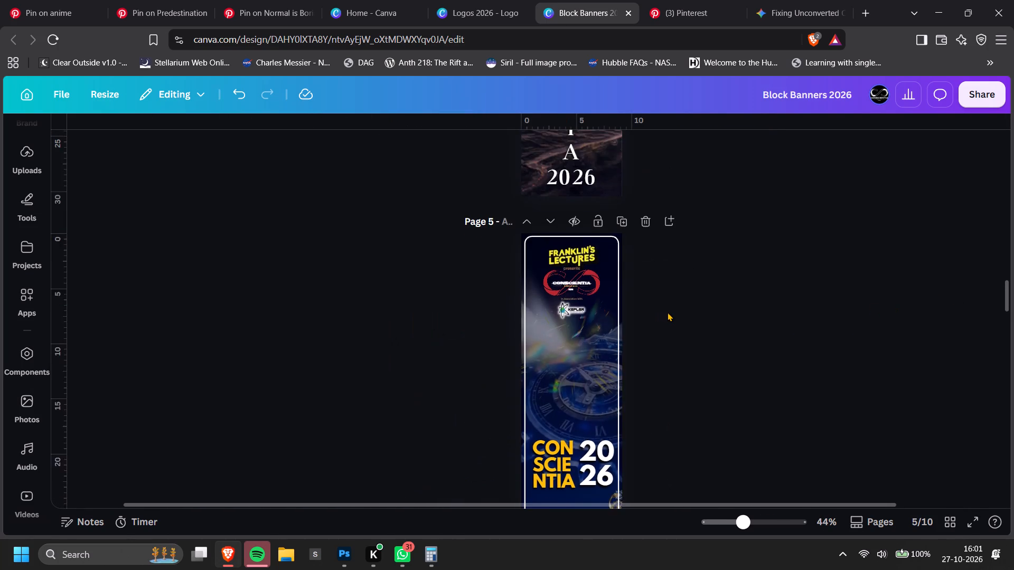
ctrl+scroll(670, 312, down, 2)
ctrl+scroll(584, 387, up, 6)
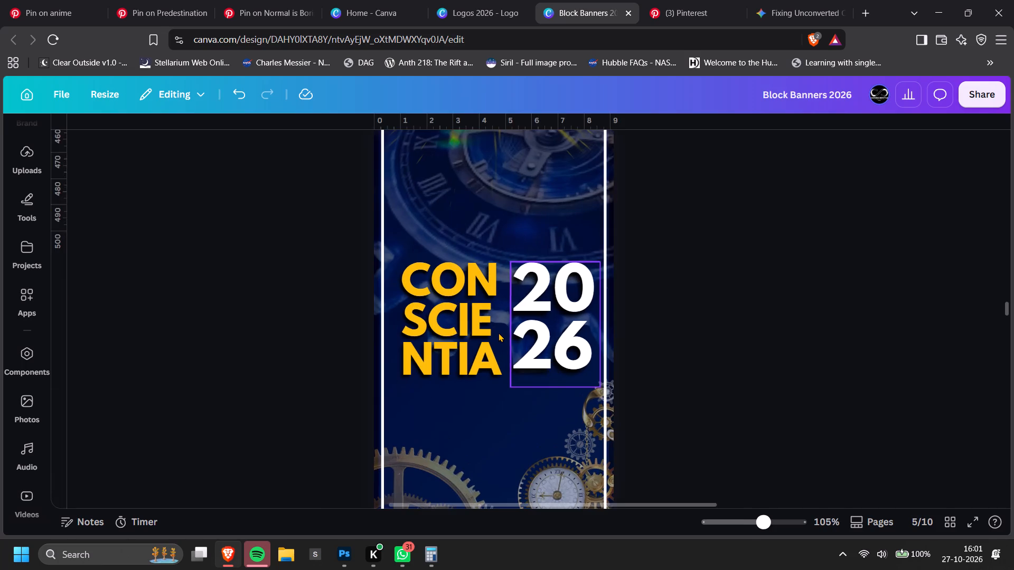
ctrl+scroll(499, 332, up, 2)
click(490, 330)
click(474, 145)
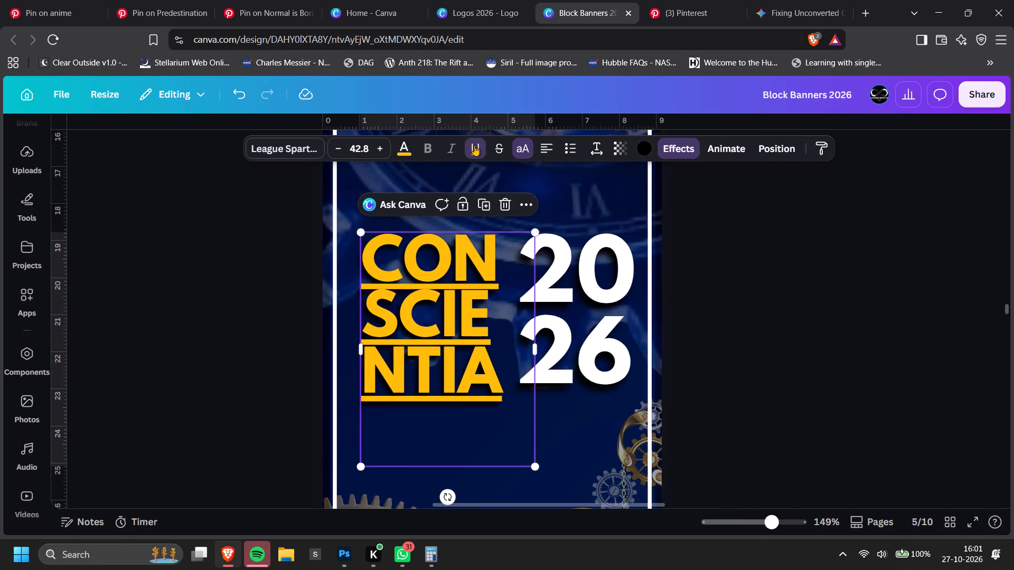
click(474, 145)
drag(443, 348, 434, 349)
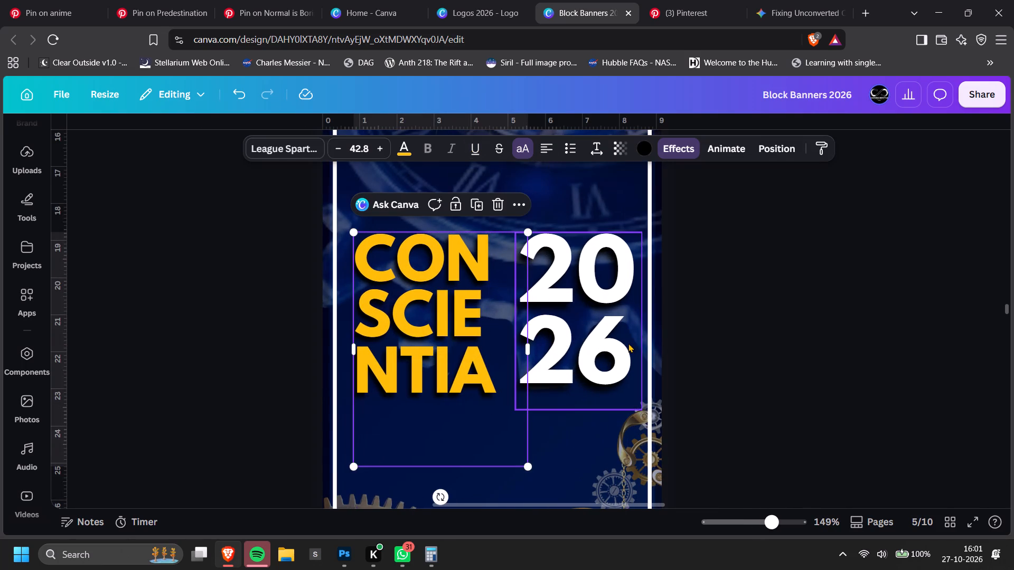
Browse the available fonts for an alternative typeface for the 2026 text.
click(628, 343)
click(305, 152)
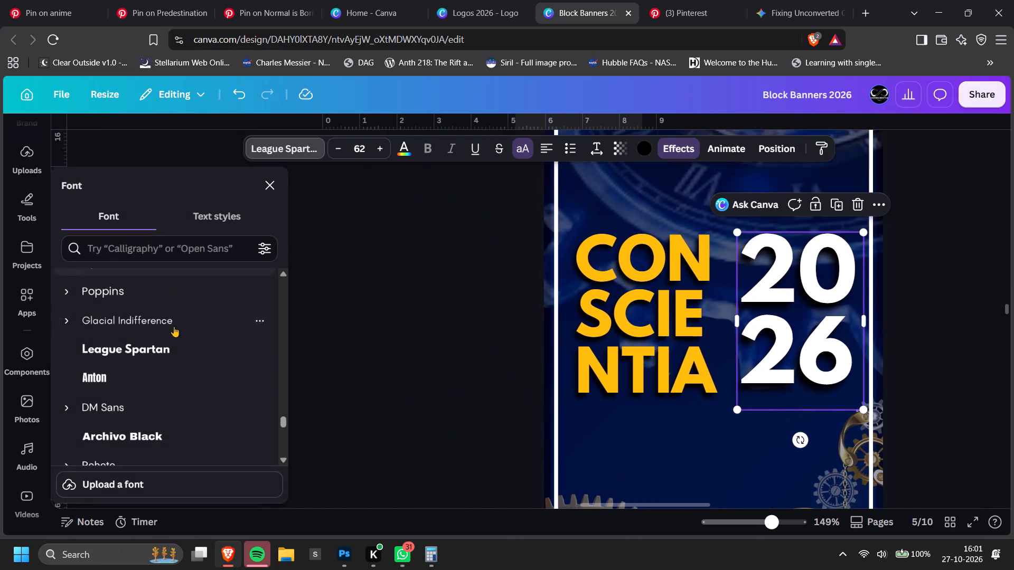
scroll(168, 398, down, 4)
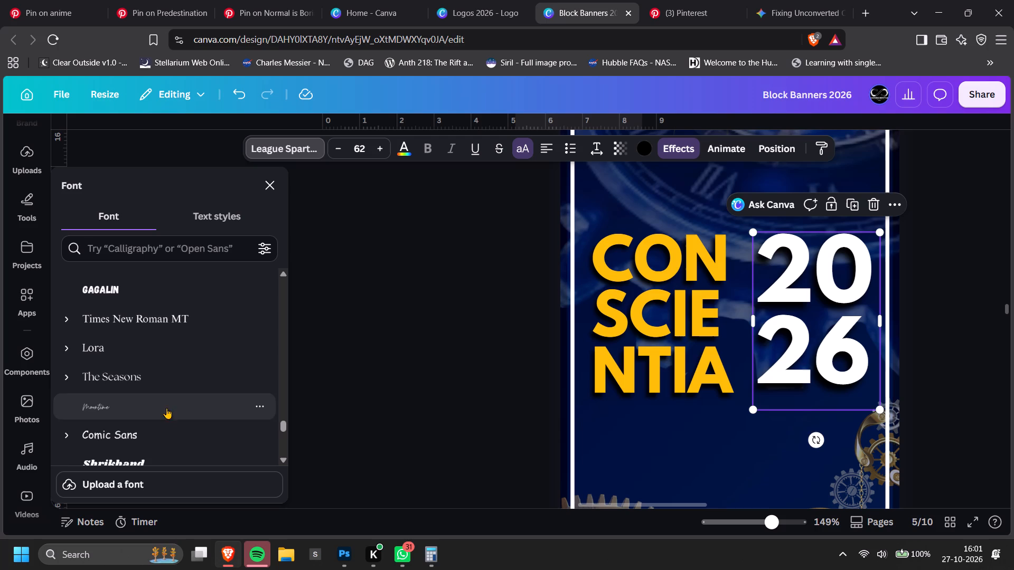
scroll(167, 372, down, 3)
scroll(167, 372, up, 8)
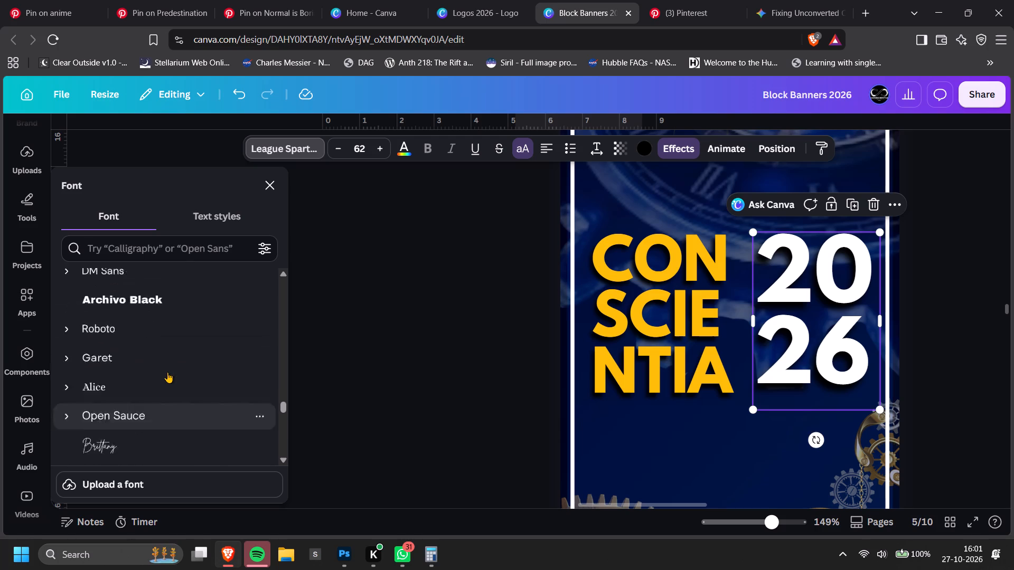
scroll(167, 372, up, 15)
Switch to the Logos 2026 design and go to its first page.
click(490, 0)
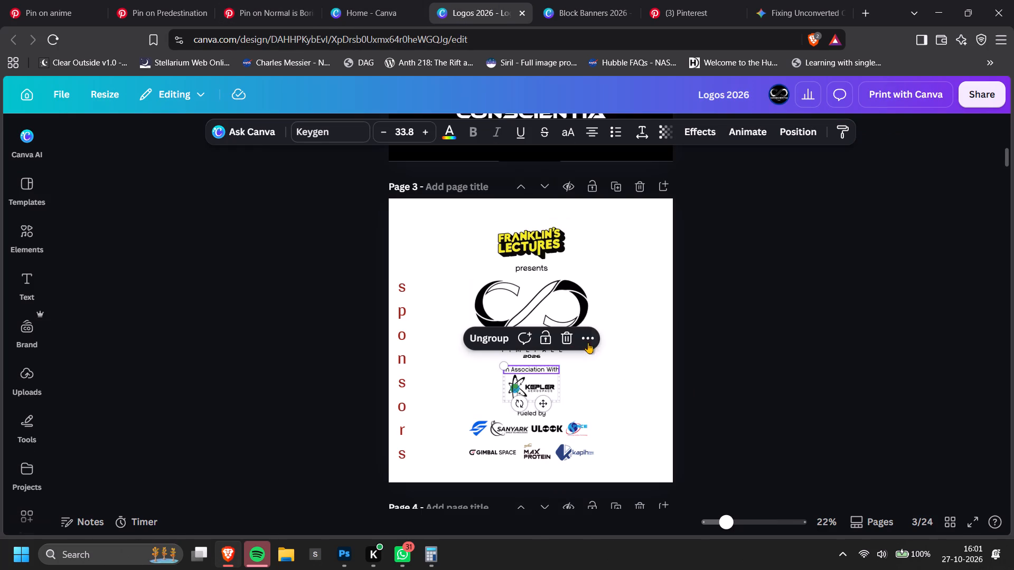
scroll(774, 408, up, 11)
click(773, 388)
Search the Canva home page for font and open the Fonts 2026 design.
click(380, 0)
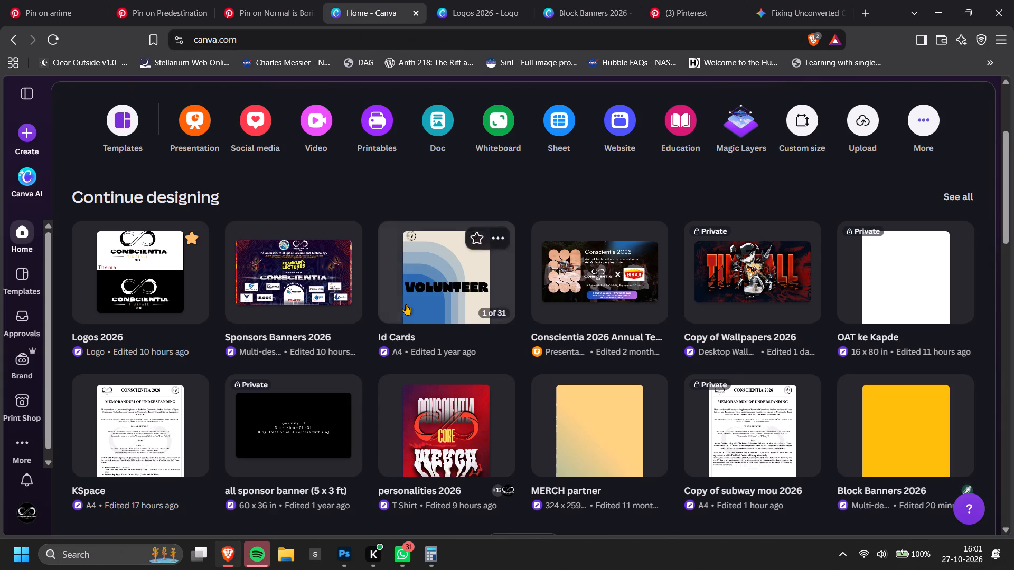
scroll(595, 368, down, 2)
scroll(448, 229, up, 3)
click(474, 141)
text(font)
key(Return)
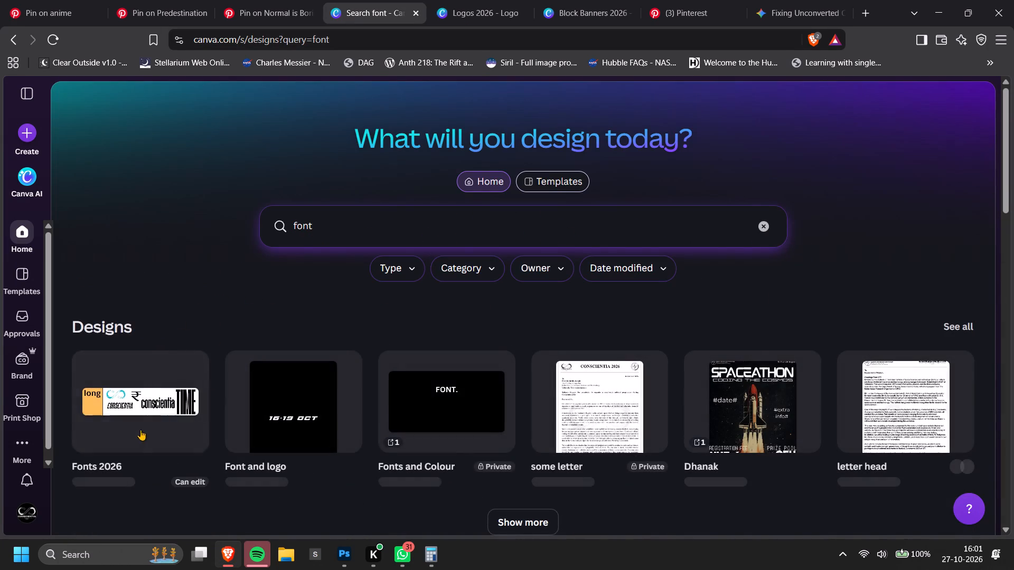
click(137, 434)
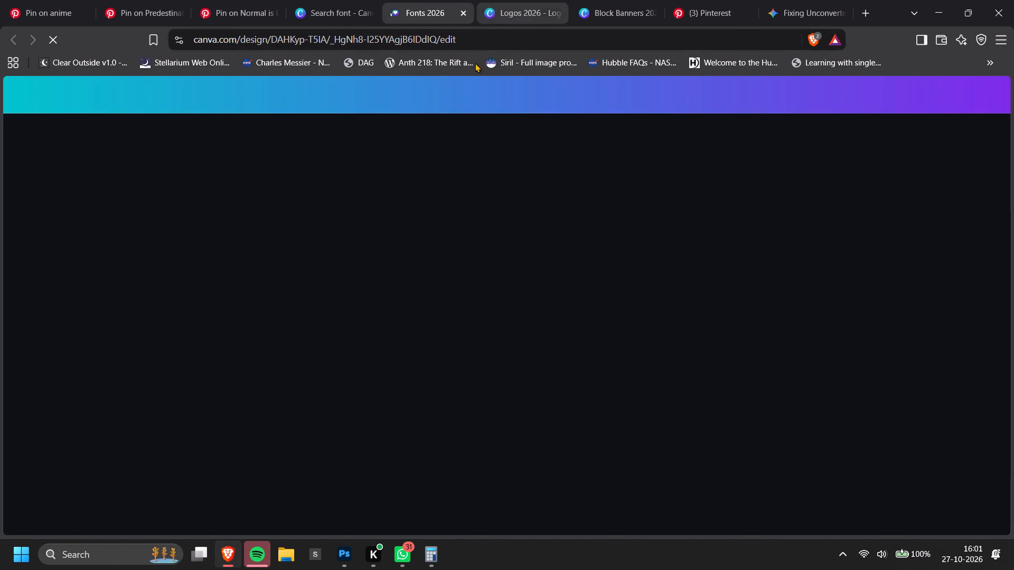
Copy the tall TIME text from Fonts 2026, close that design, and paste it at the top-left of Logos 2026 page 1.
click(898, 222)
click(885, 289)
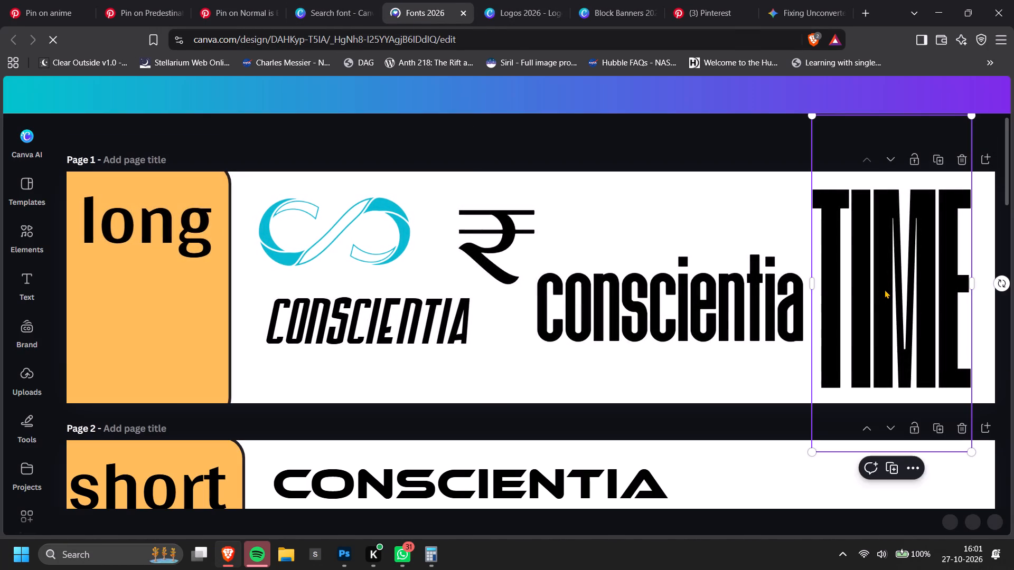
key(ctrl+c)
click(465, 12)
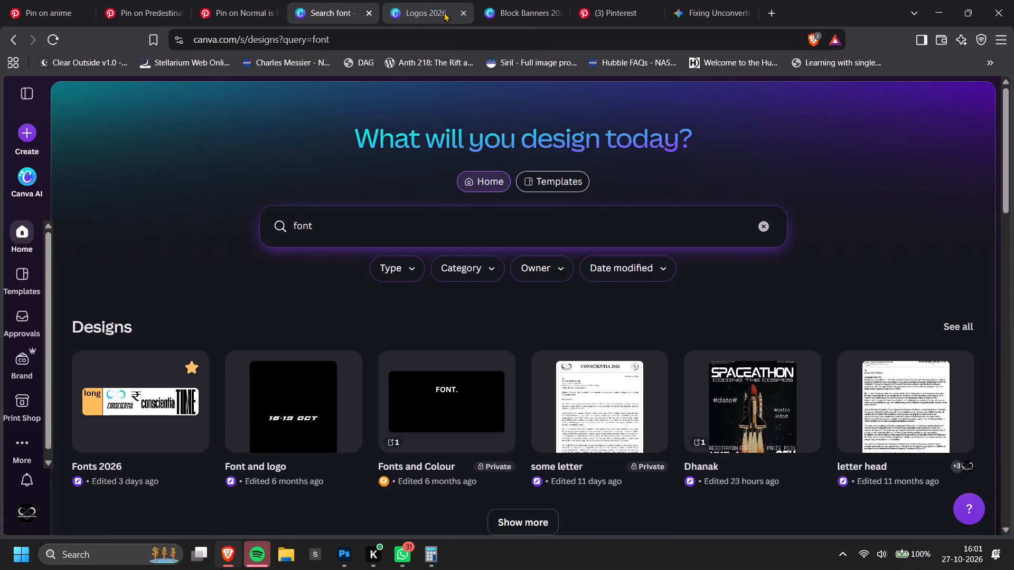
click(437, 12)
key(ctrl+v)
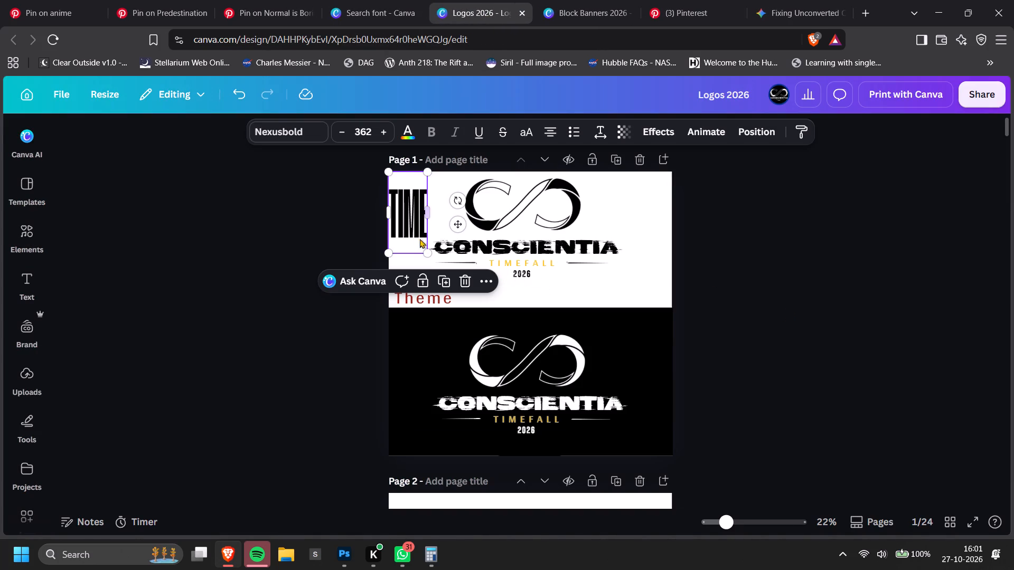
drag(409, 227, 411, 215)
click(752, 214)
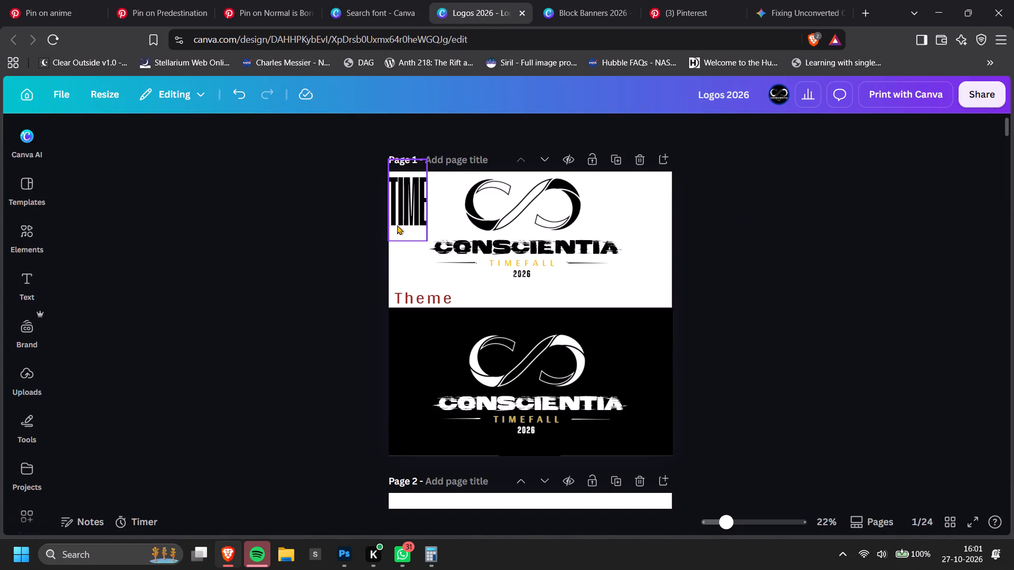
Duplicate the TIME text onto the black half of page 1 and colour the copy off-white.
click(397, 222)
key(ctrl+c)
scroll(954, 294, down, 3)
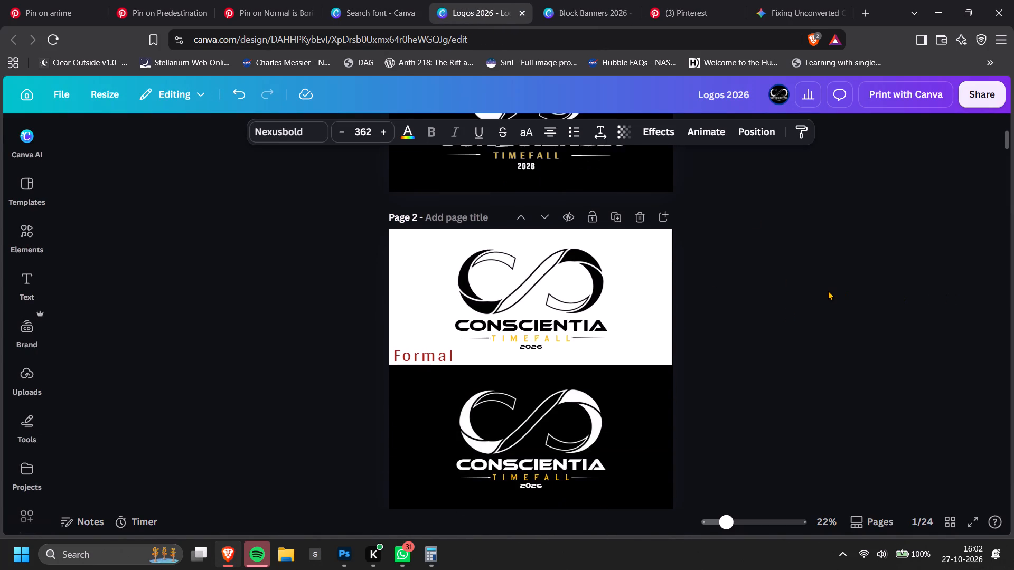
scroll(828, 290, up, 2)
scroll(497, 212, up, 1)
alt+drag(418, 210, 425, 322)
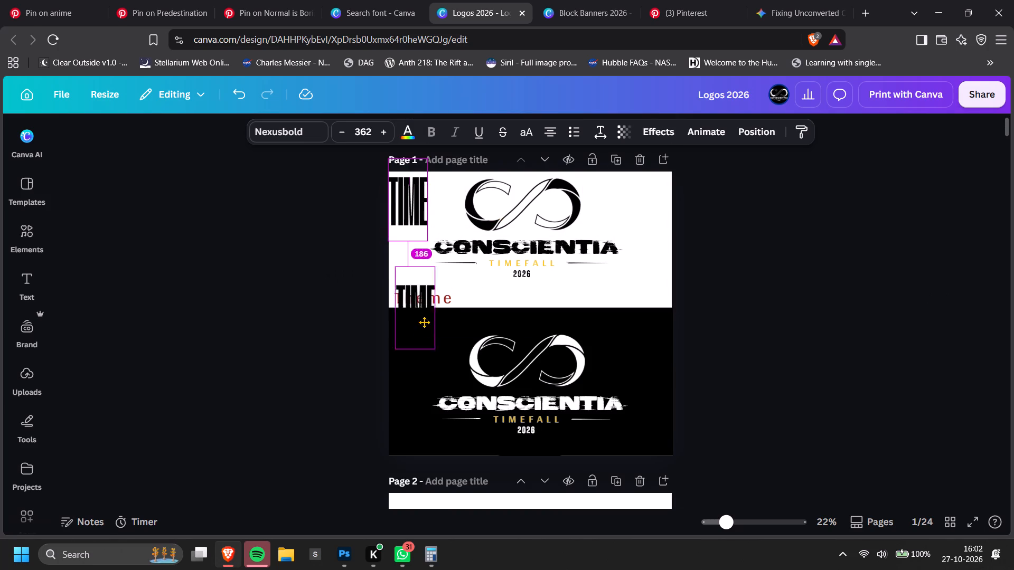
alt+drag(425, 322, 418, 420)
click(401, 130)
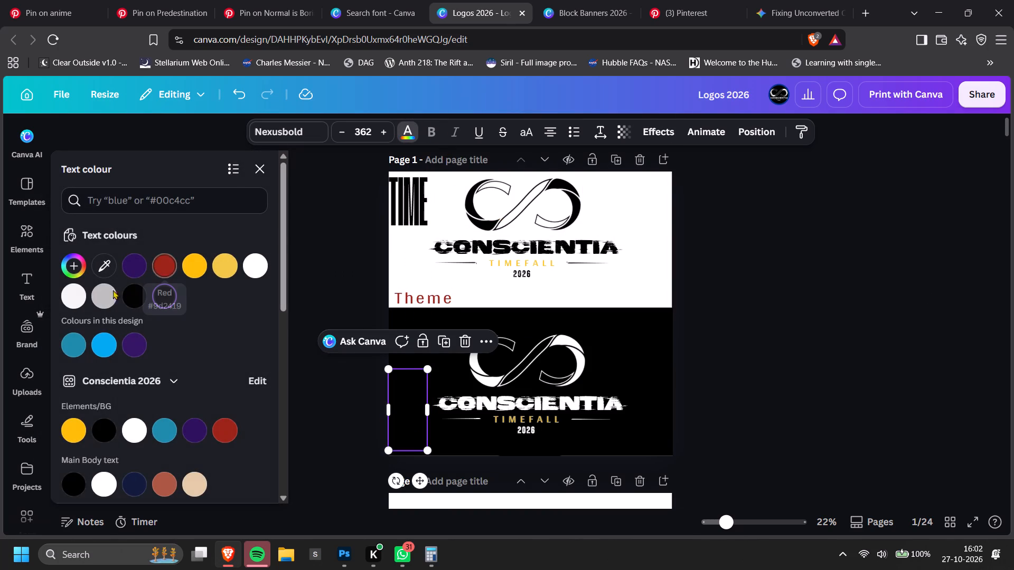
click(74, 300)
double_click(814, 294)
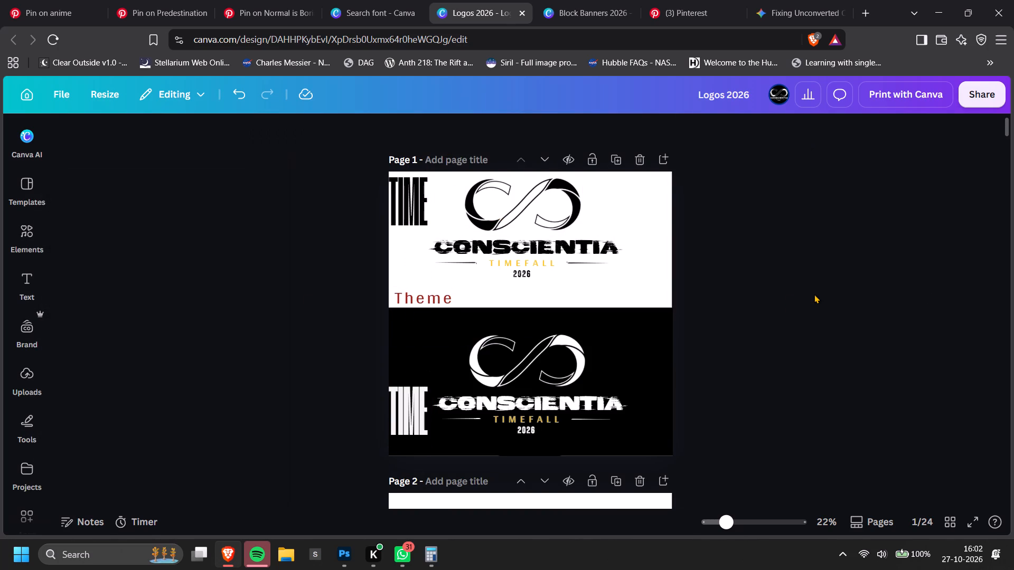
Move the off-white TIME text to the black half's lower-right corner and shrink it clear of the CONSCIENTIA wordmark.
scroll(816, 294, down, 1)
drag(399, 322, 640, 325)
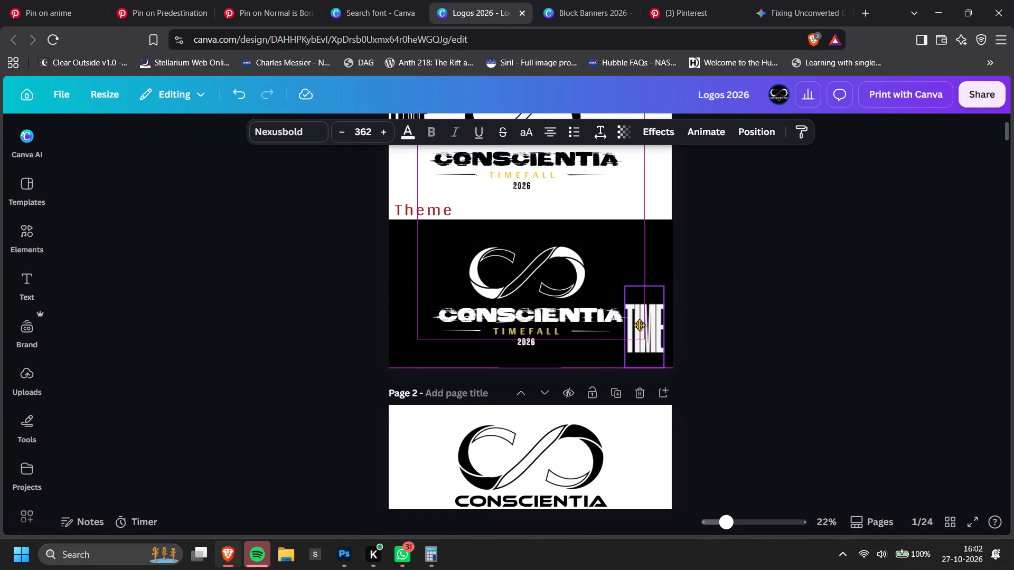
drag(640, 325, 639, 327)
click(772, 299)
scroll(773, 299, up, 1)
click(644, 424)
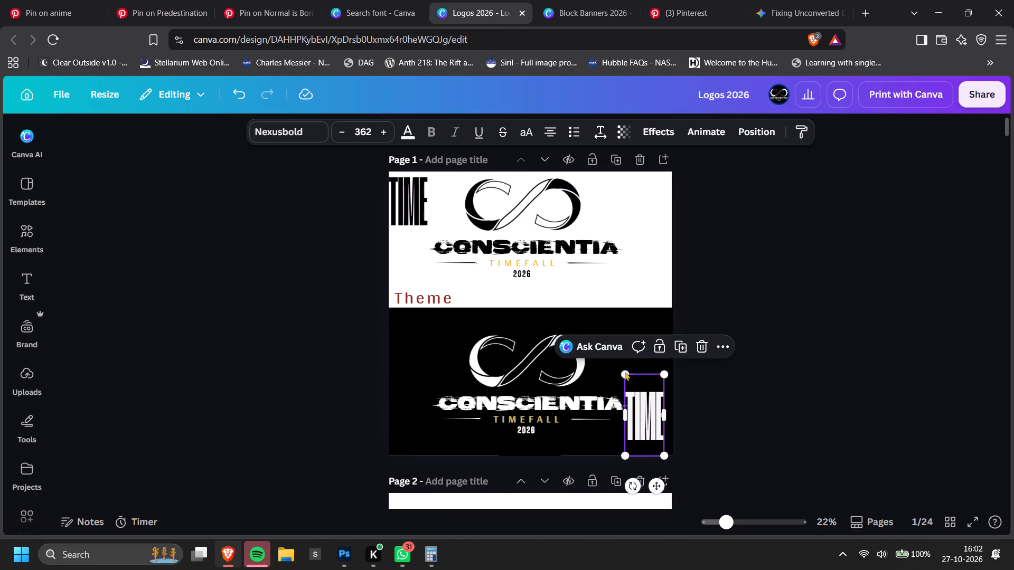
drag(627, 373, 643, 386)
click(727, 379)
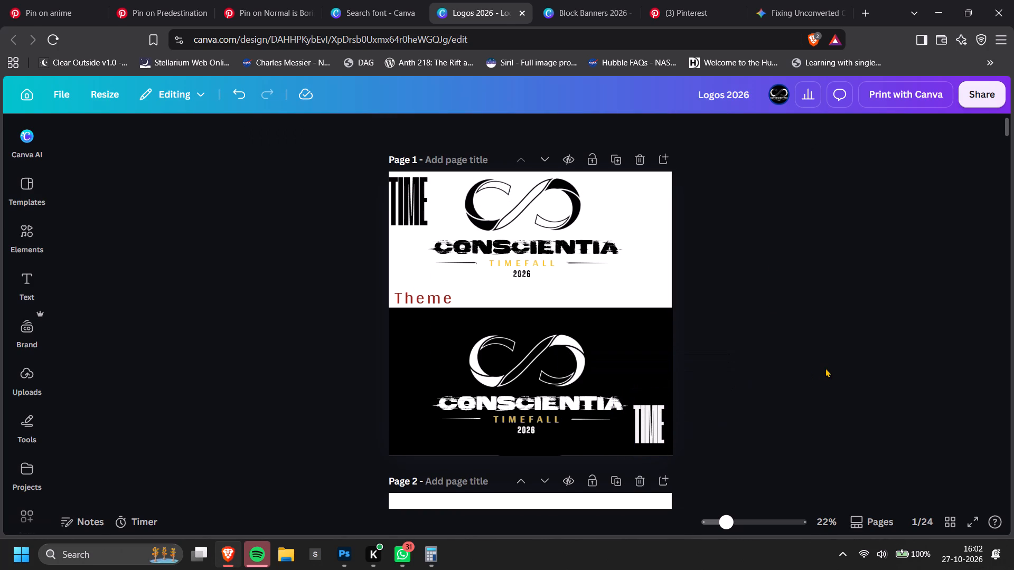
Copy the off-white TIME text from Logos 2026 and paste it onto the page 5 banner in Block Banners 2026.
click(651, 438)
key(ctrl+c)
click(843, 368)
click(594, 12)
key(ctrl+v)
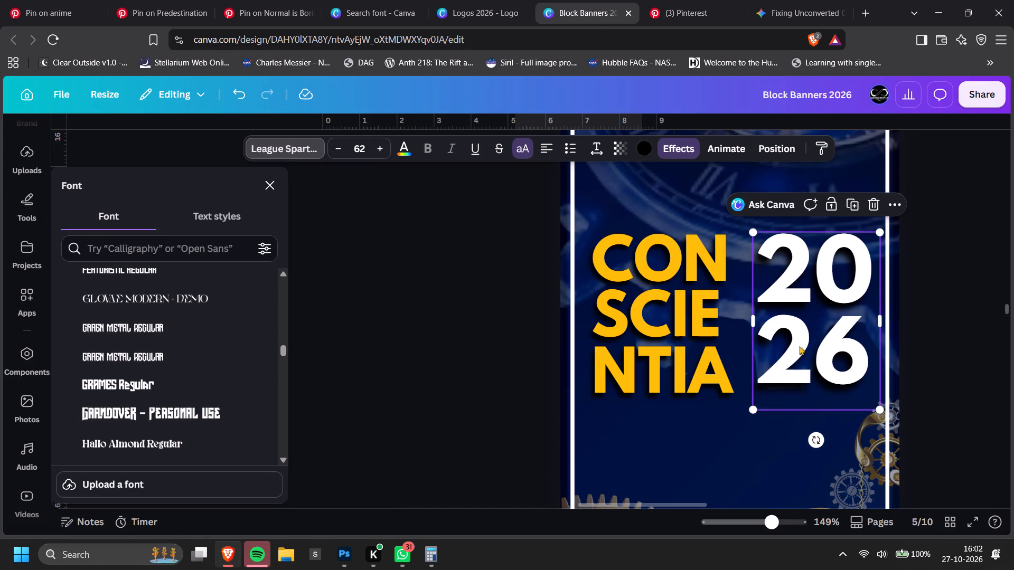
Cut the 2026 text out of its League Spartan box and paste it over the word TIME in the Nexusbold text.
click(861, 335)
click(855, 327)
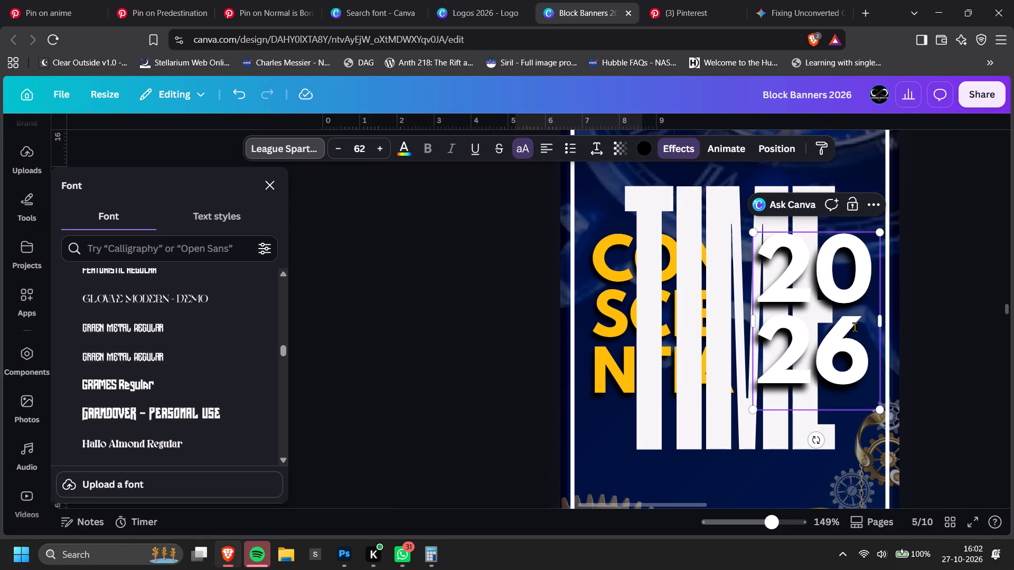
key(ctrl+a)
key(ctrl+x)
click(734, 337)
click(729, 337)
key(ctrl+v)
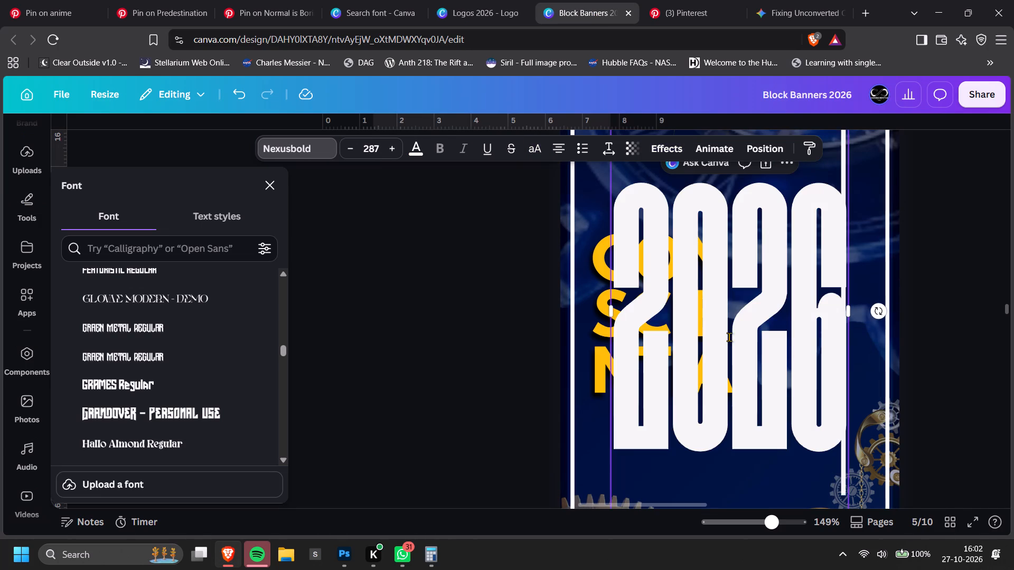
click(943, 302)
click(937, 311)
Scale the Nexusbold 2026 down to font size 131 and place it directly right of the CONSCIENTIA title.
click(631, 325)
click(579, 326)
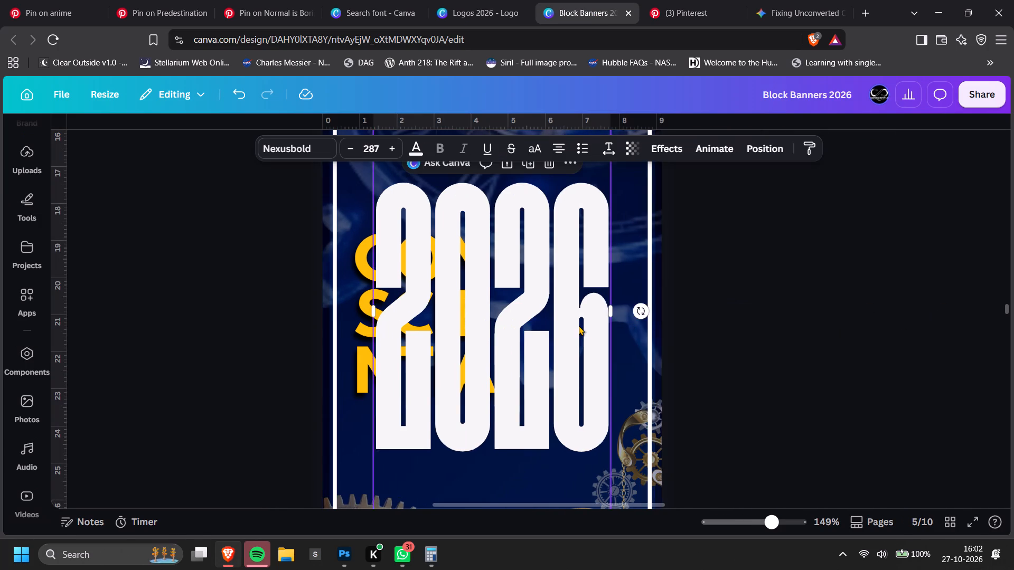
ctrl+scroll(578, 325, down, 4)
drag(597, 204, 541, 330)
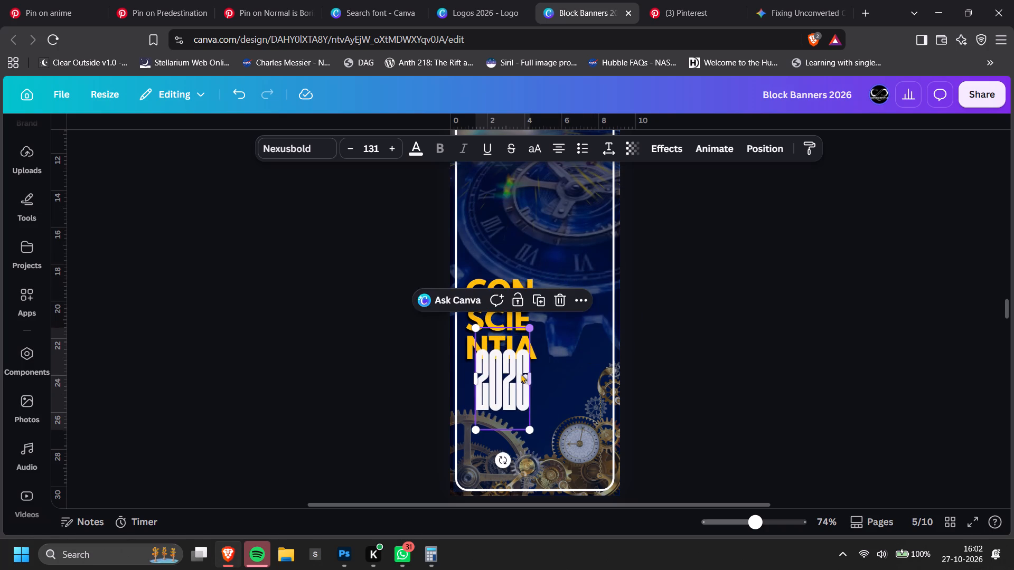
drag(506, 394, 574, 322)
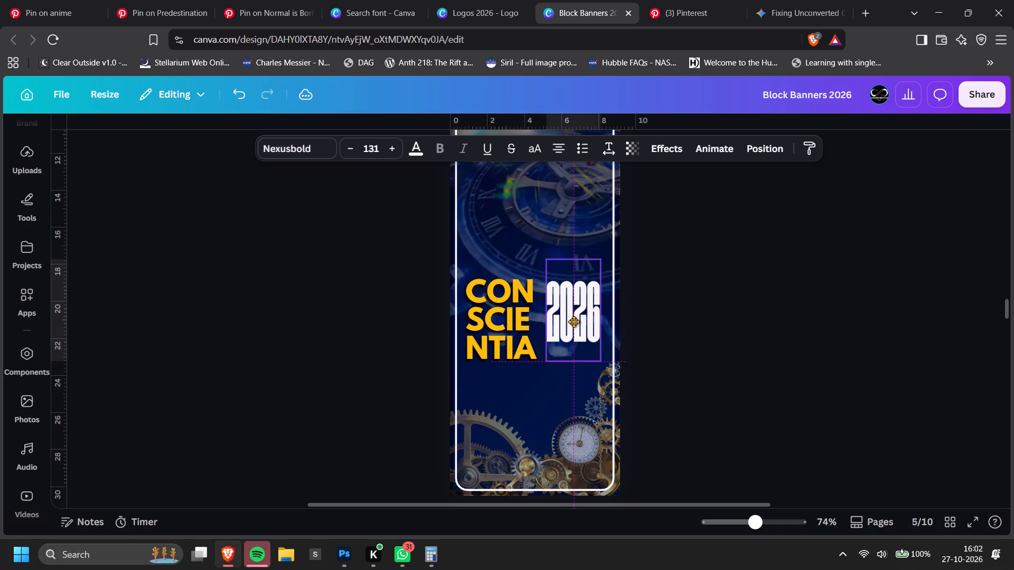
Move the Nexusbold 2026 close beside the CONSCIENTIA title and enlarge it to font size 171, spanning the title's three lines.
drag(574, 322, 573, 319)
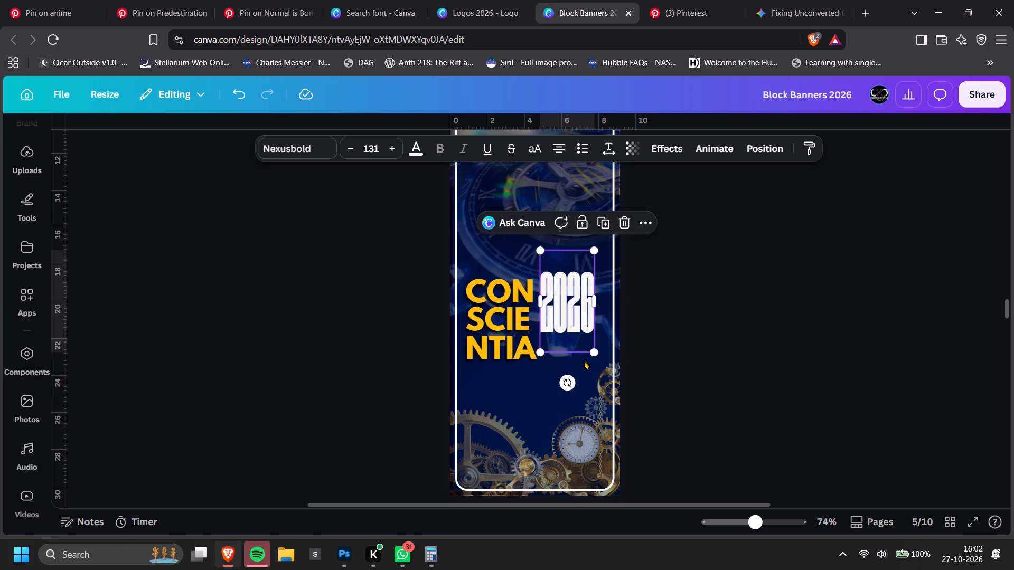
drag(594, 351, 621, 378)
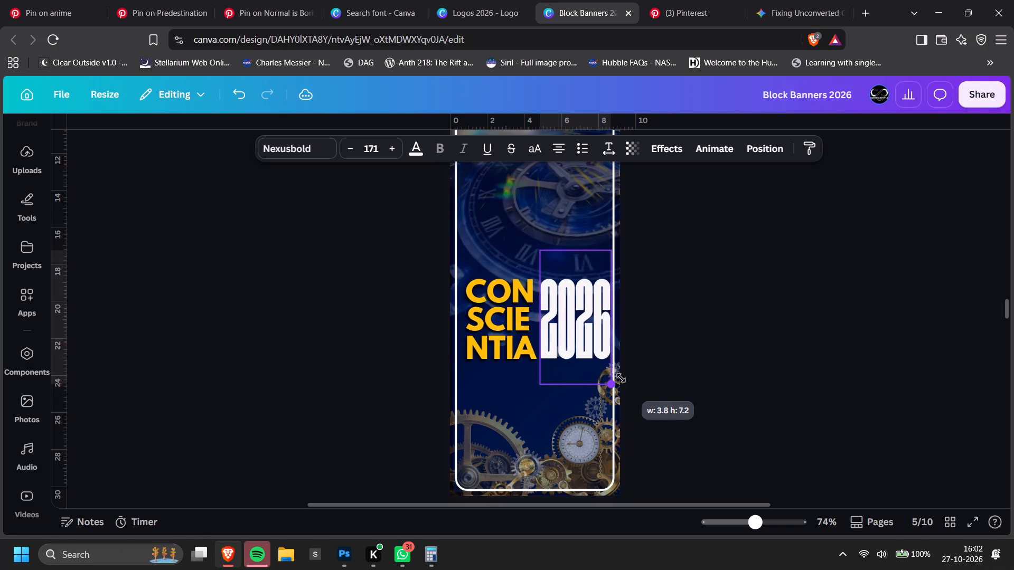
drag(621, 378, 621, 378)
click(805, 324)
ctrl+scroll(806, 324, down, 4)
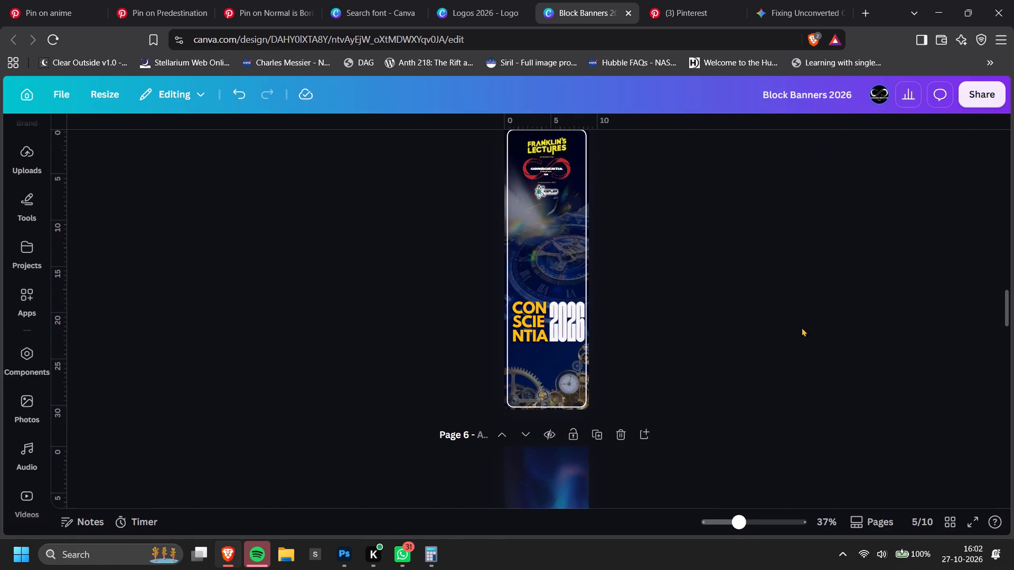
ctrl+scroll(603, 341, up, 10)
Nudge the yellow CONSCIENTIA title slightly left, away from the 2026.
drag(470, 309, 468, 309)
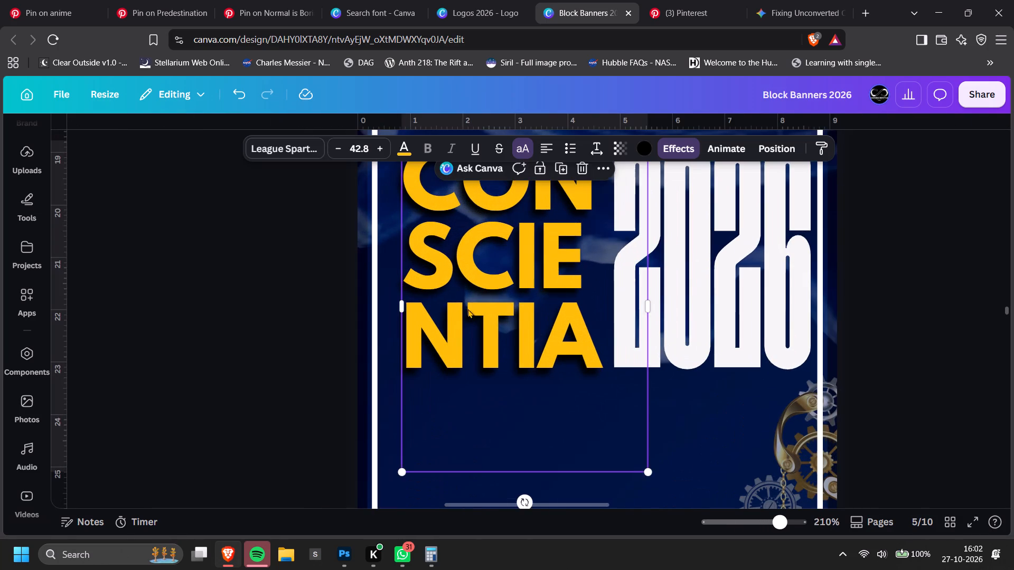
drag(468, 309, 463, 309)
Align the CONSCIENTIA title and the 2026 with each other along their horizontal middle line.
click(742, 303)
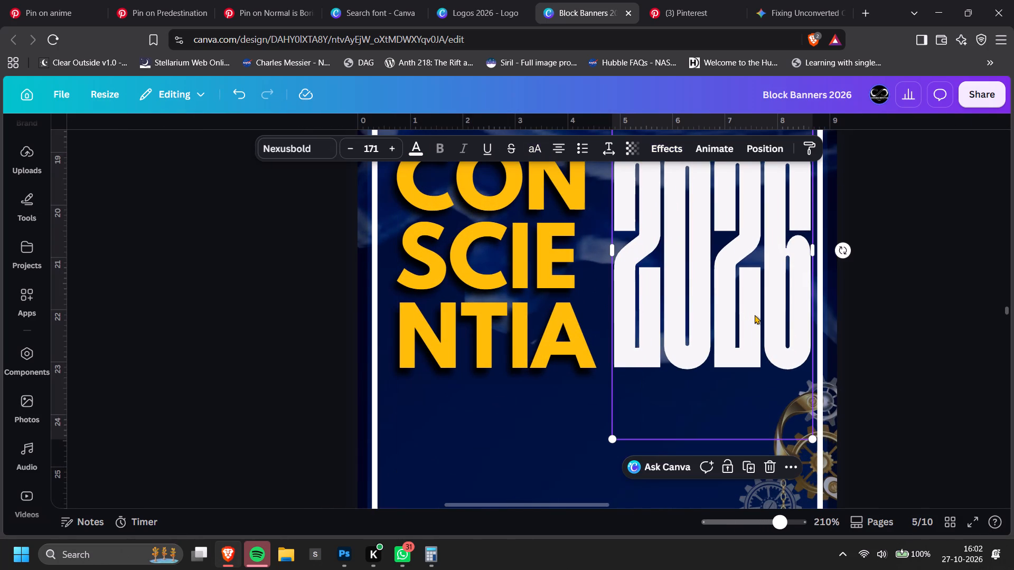
shift+click(558, 259)
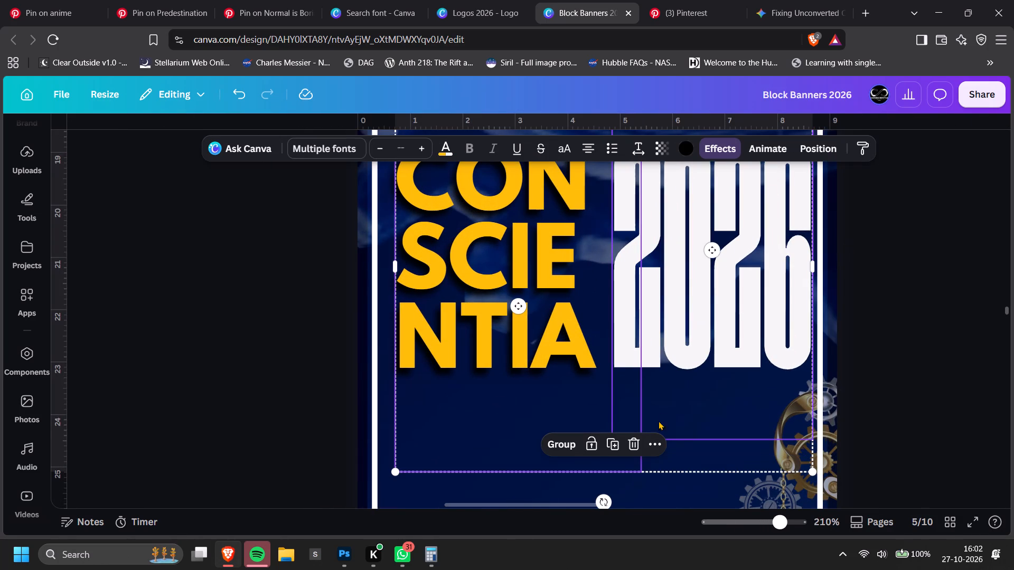
click(654, 445)
click(281, 232)
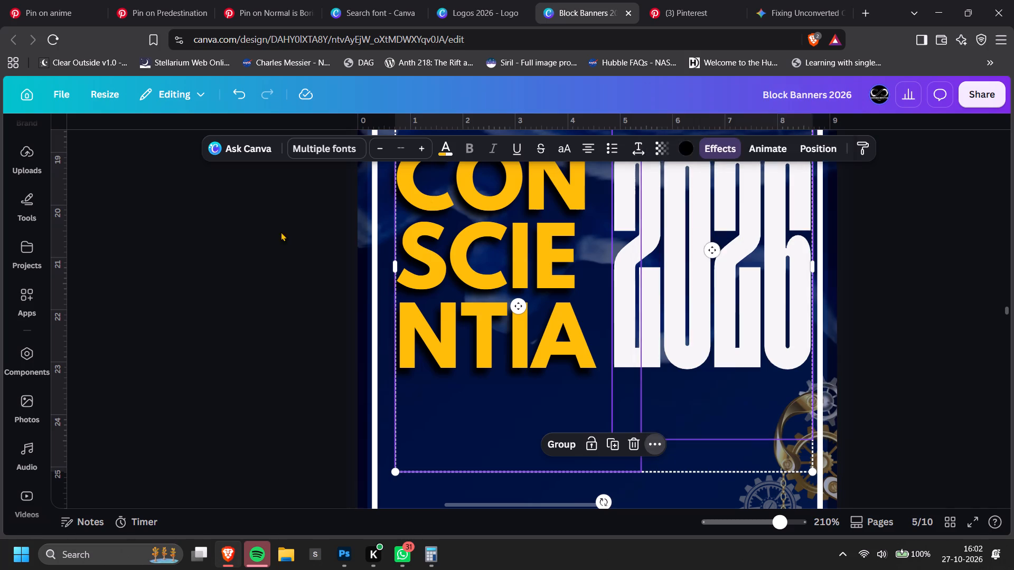
click(698, 228)
shift+click(506, 247)
click(820, 151)
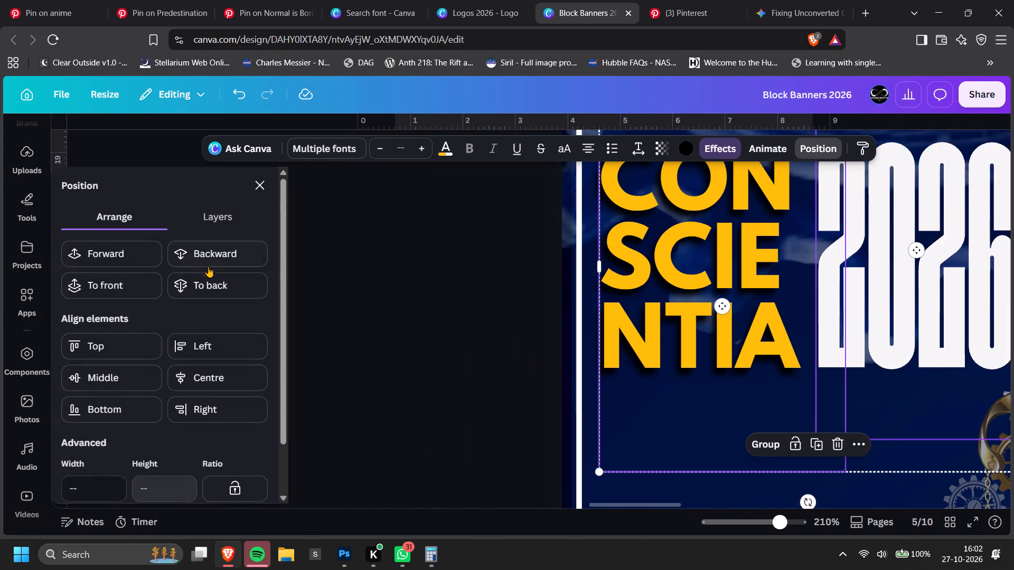
click(206, 225)
click(120, 204)
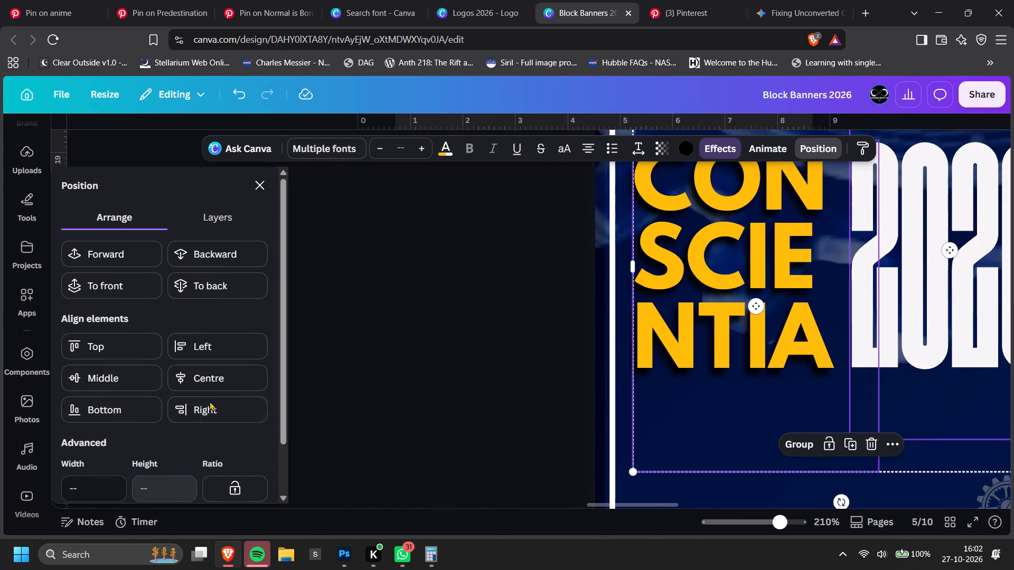
click(213, 386)
key(ctrl+z)
click(159, 376)
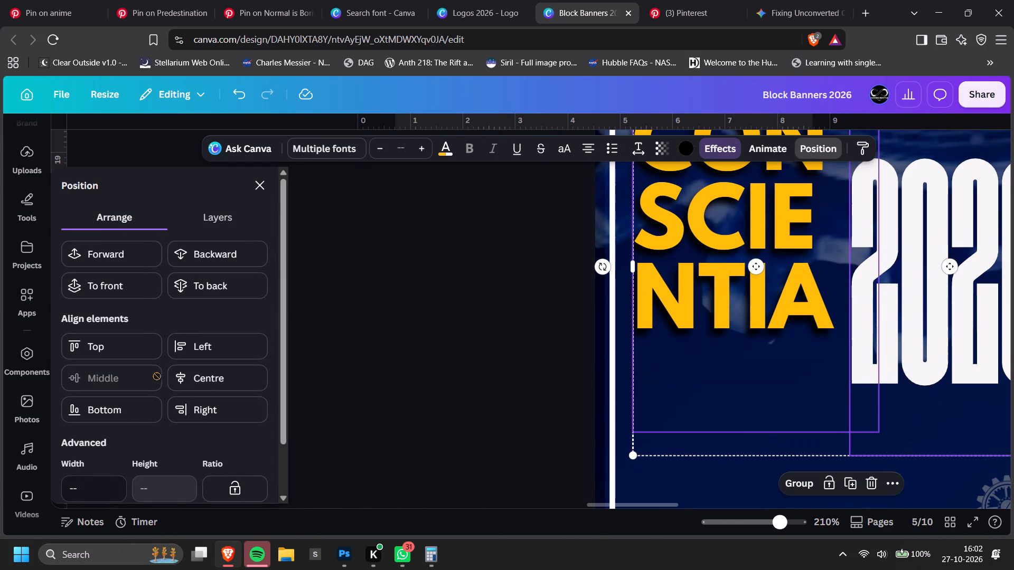
ctrl+scroll(497, 387, down, 2)
double_click(952, 359)
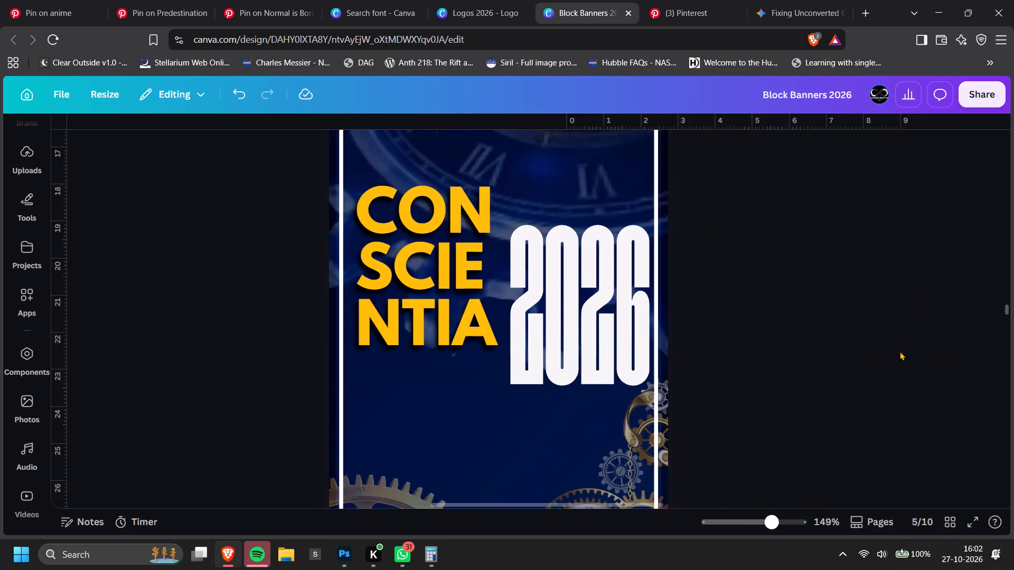
ctrl+scroll(895, 351, down, 4)
key(ctrl+z)
key(ctrl+shift+z)
Move the 2026 up until its top and bottom line up with the three-line CONSCIENTIA title.
ctrl+scroll(833, 362, down, 5)
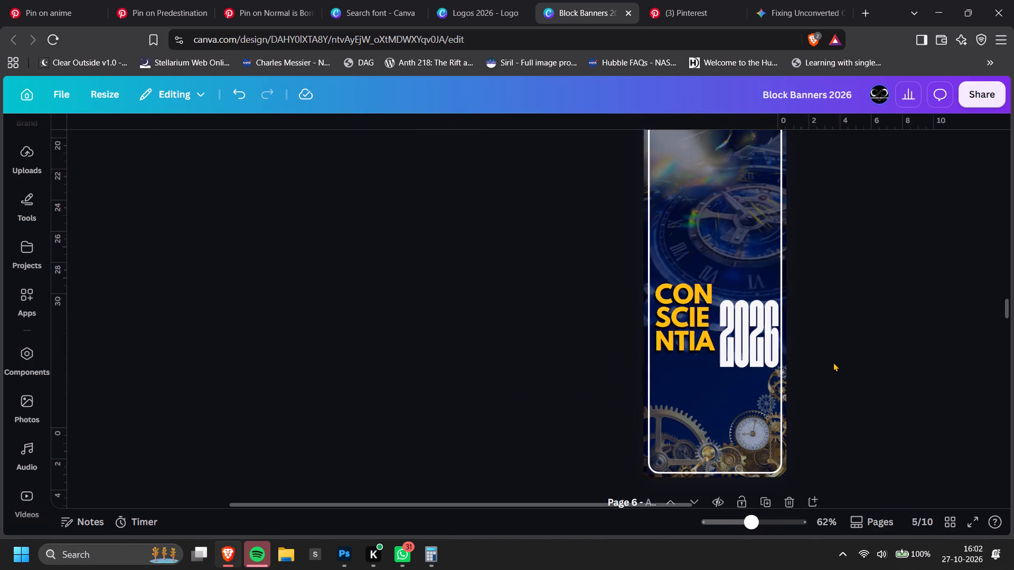
ctrl+scroll(721, 375, up, 8)
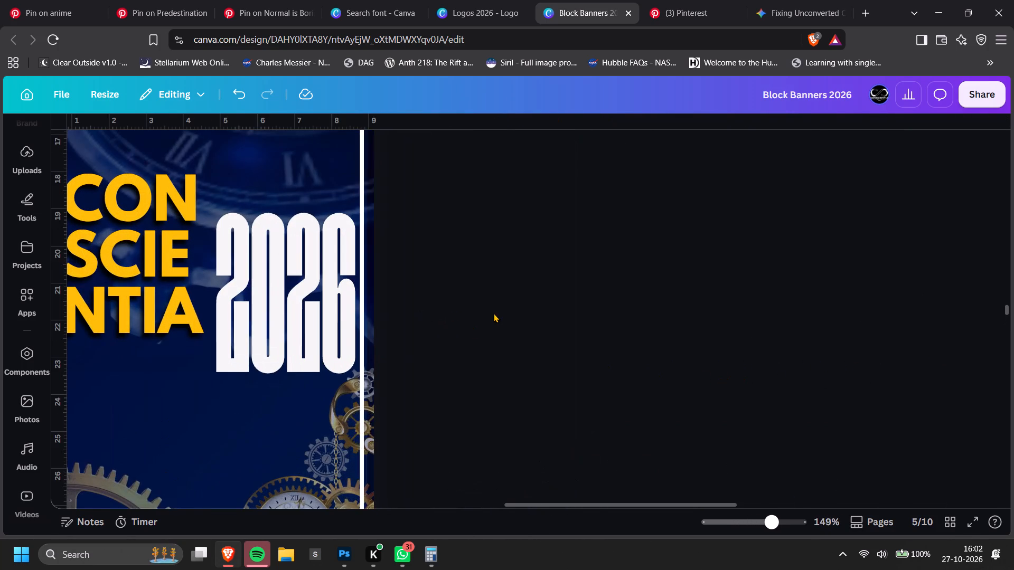
shift+scroll(494, 313, up, 3)
drag(588, 313, 585, 275)
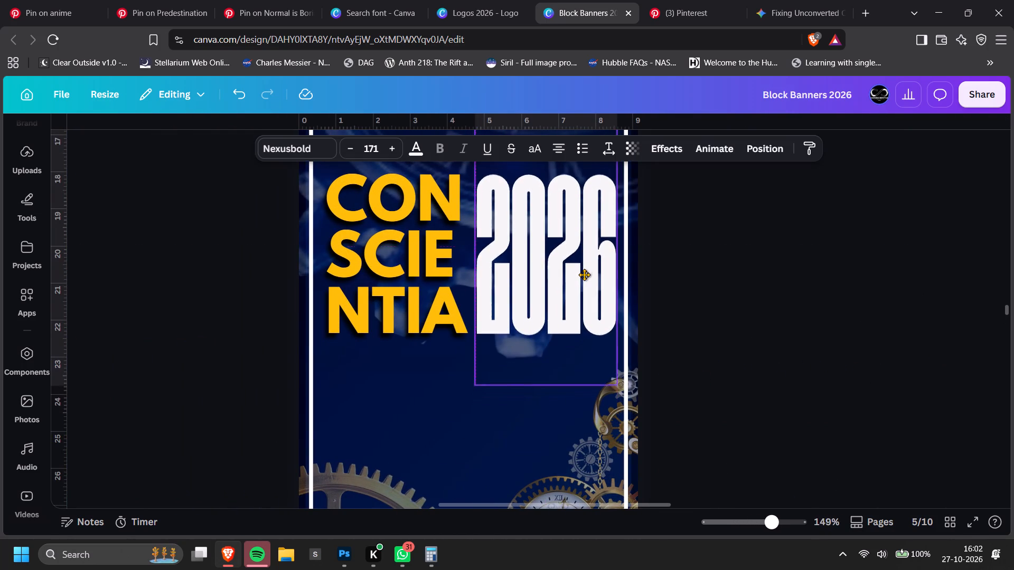
drag(585, 275, 584, 275)
Group the CONSCIENTIA title and the 2026.
shift+click(429, 276)
click(441, 434)
click(772, 331)
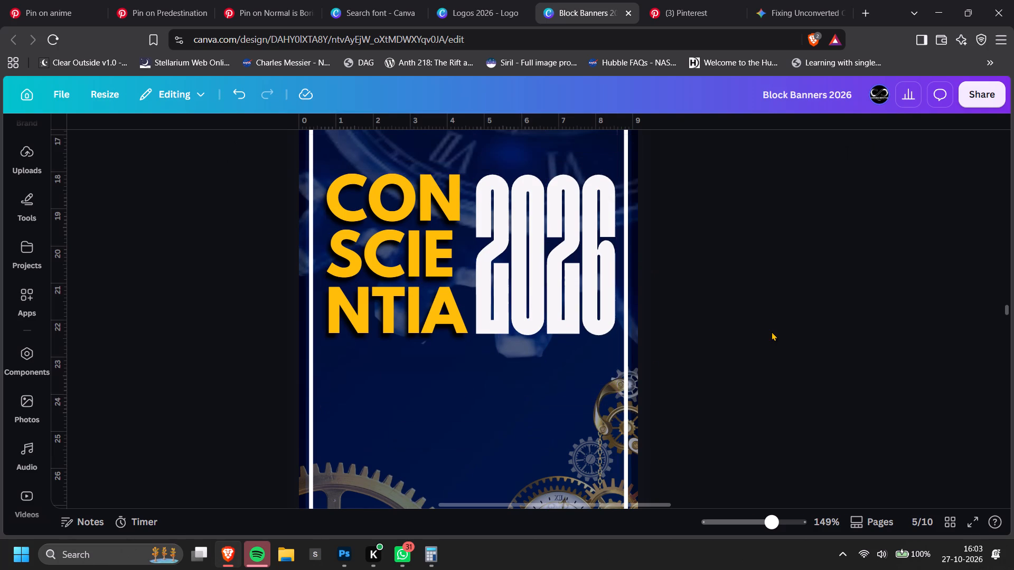
Nudge the 2026 slightly upward inside the group.
click(529, 272)
click(553, 265)
click(562, 265)
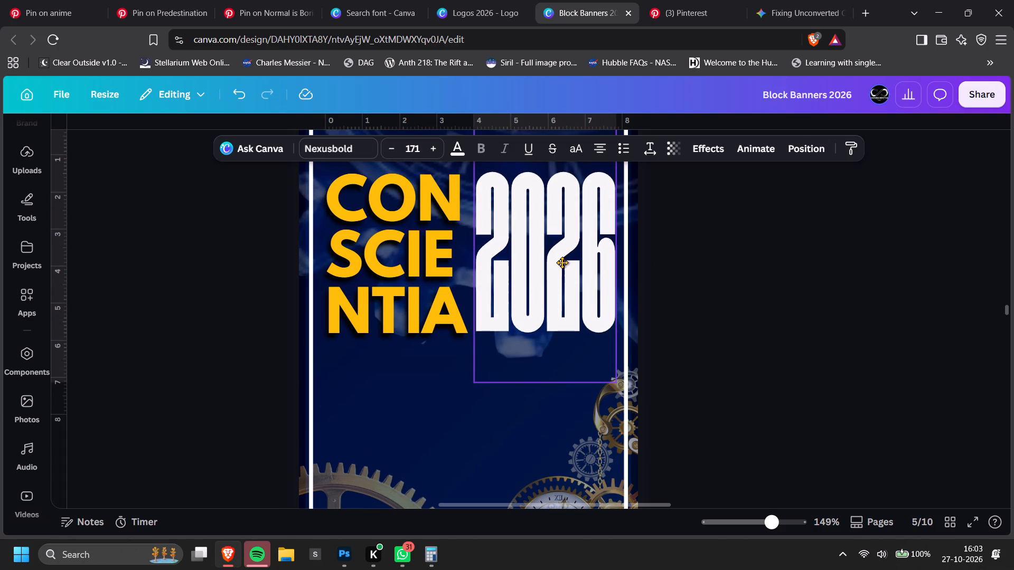
click(811, 279)
Centre the CONSCIENTIA 2026 group horizontally on the page.
click(530, 278)
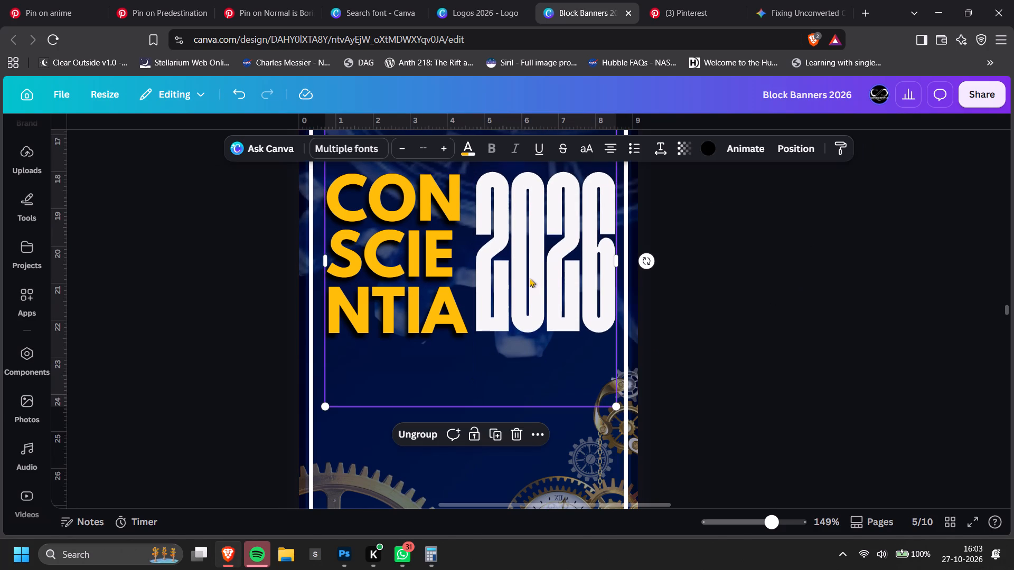
click(802, 149)
click(204, 374)
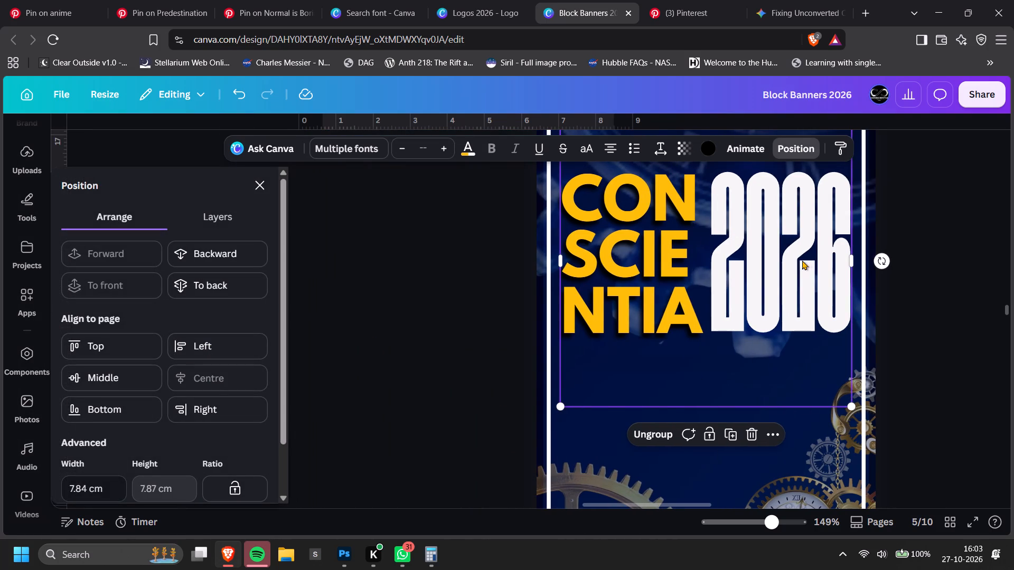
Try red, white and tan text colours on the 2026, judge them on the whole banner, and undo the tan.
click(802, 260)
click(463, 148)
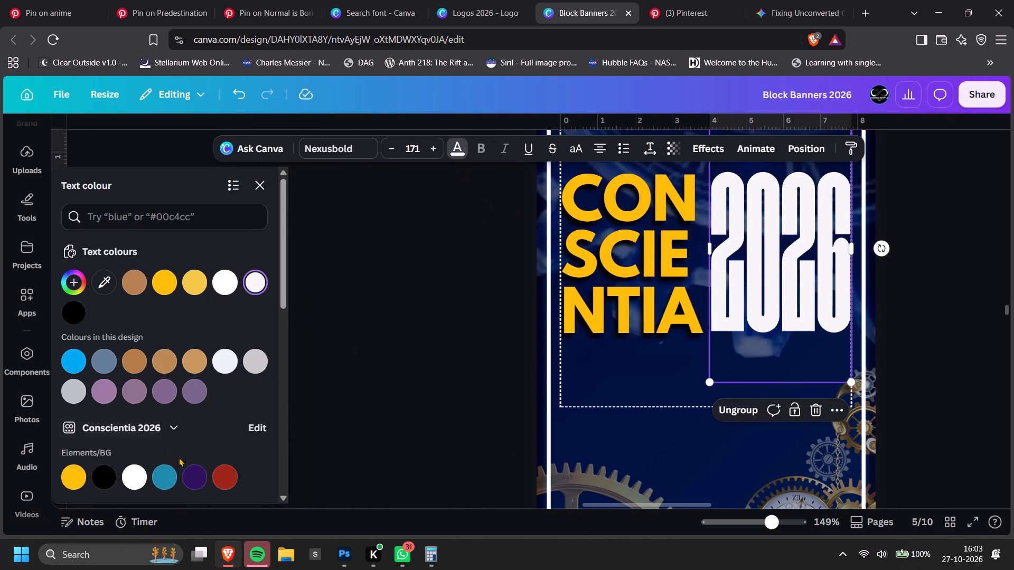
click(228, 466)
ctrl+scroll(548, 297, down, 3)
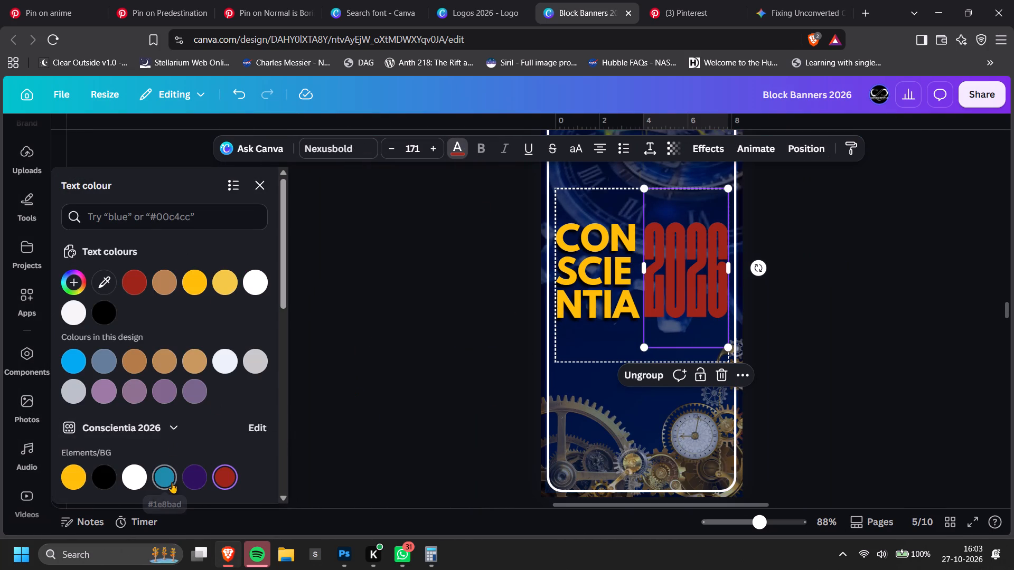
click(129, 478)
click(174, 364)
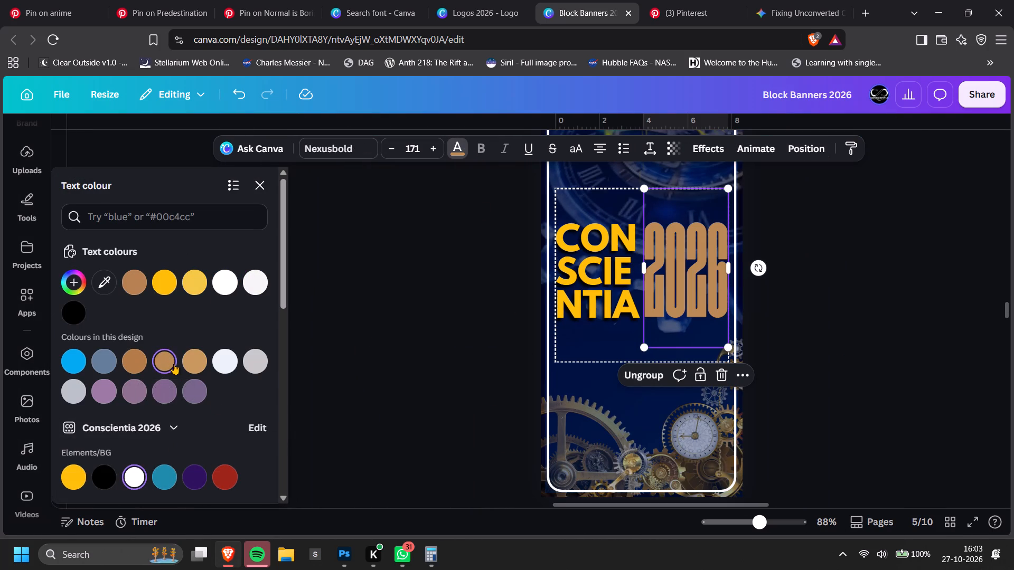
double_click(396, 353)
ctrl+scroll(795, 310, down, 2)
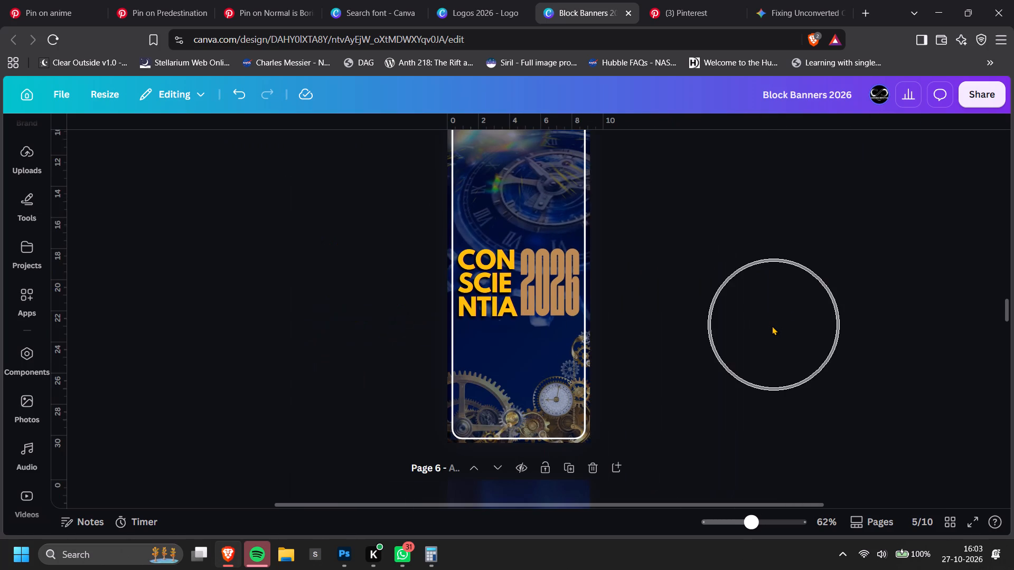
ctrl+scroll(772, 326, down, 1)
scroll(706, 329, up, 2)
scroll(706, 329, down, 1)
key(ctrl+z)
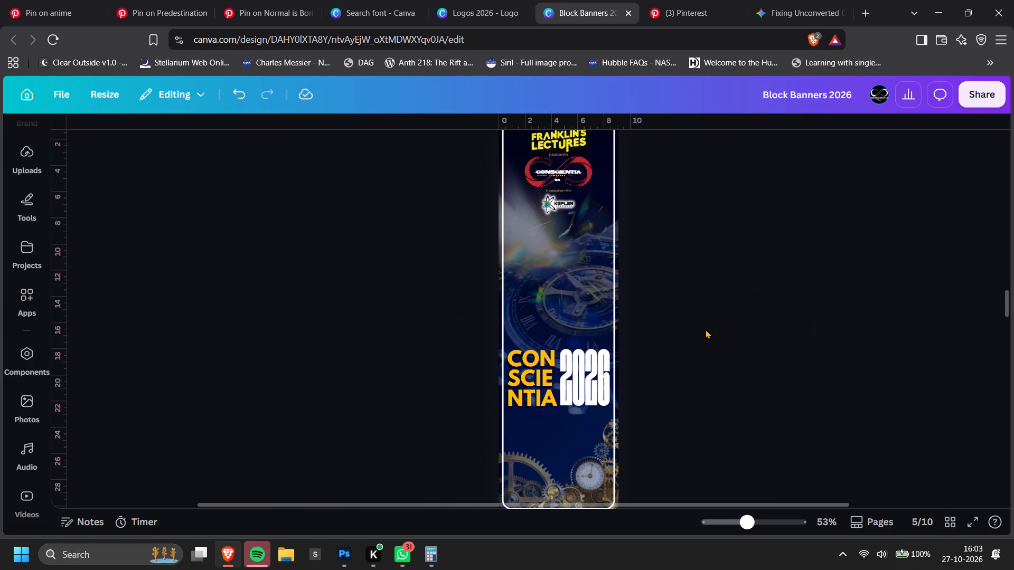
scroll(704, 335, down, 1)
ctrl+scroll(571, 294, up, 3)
Recolour the 2026 in light blue #79D2F7, after trying the design's tan and bright blue.
double_click(588, 288)
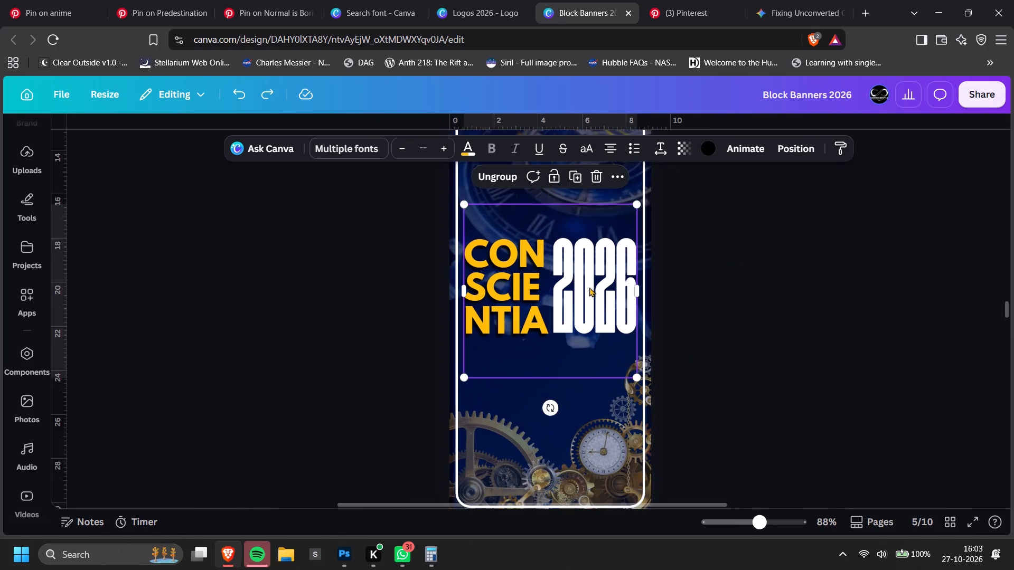
click(464, 144)
click(159, 493)
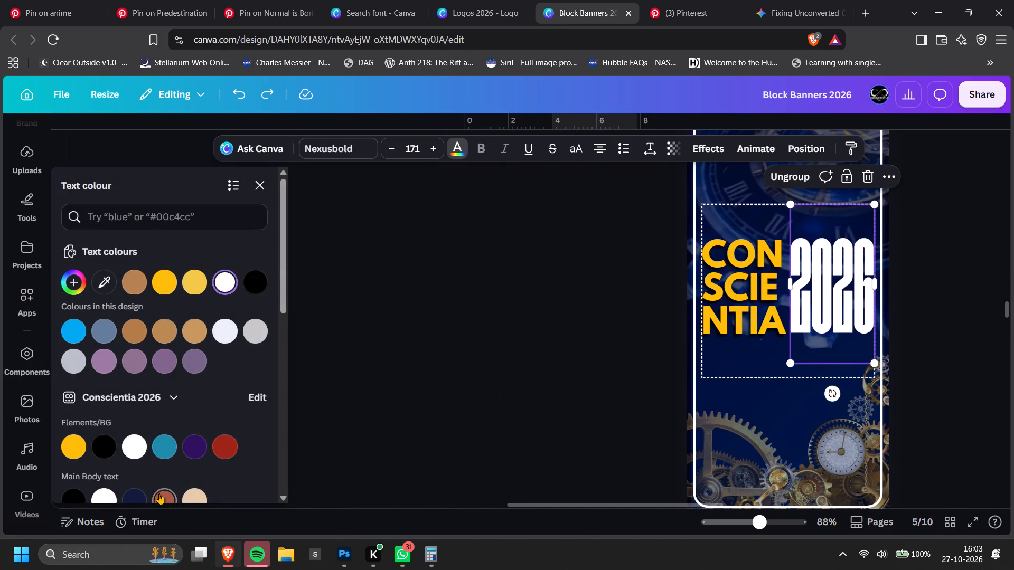
click(204, 358)
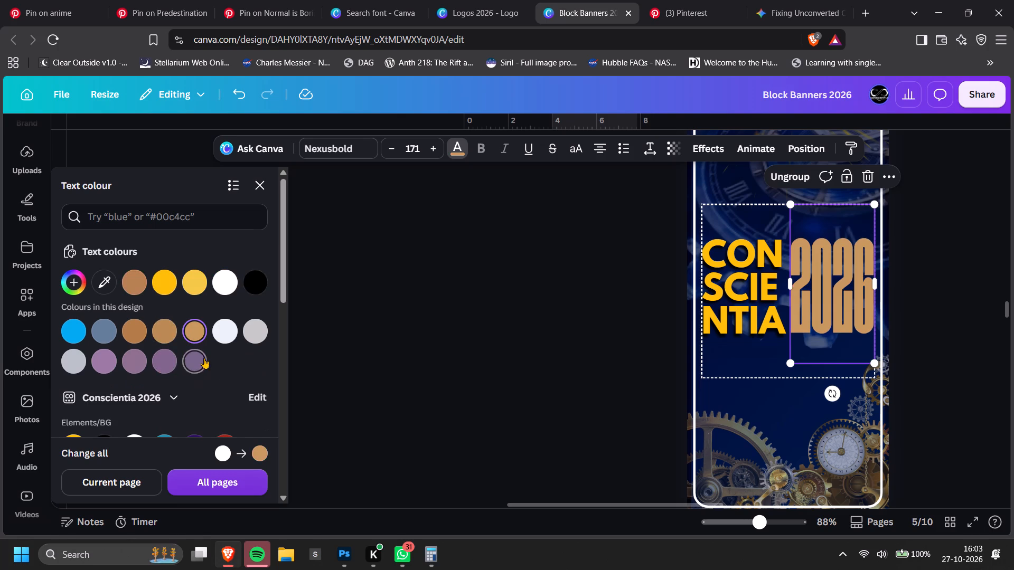
click(84, 337)
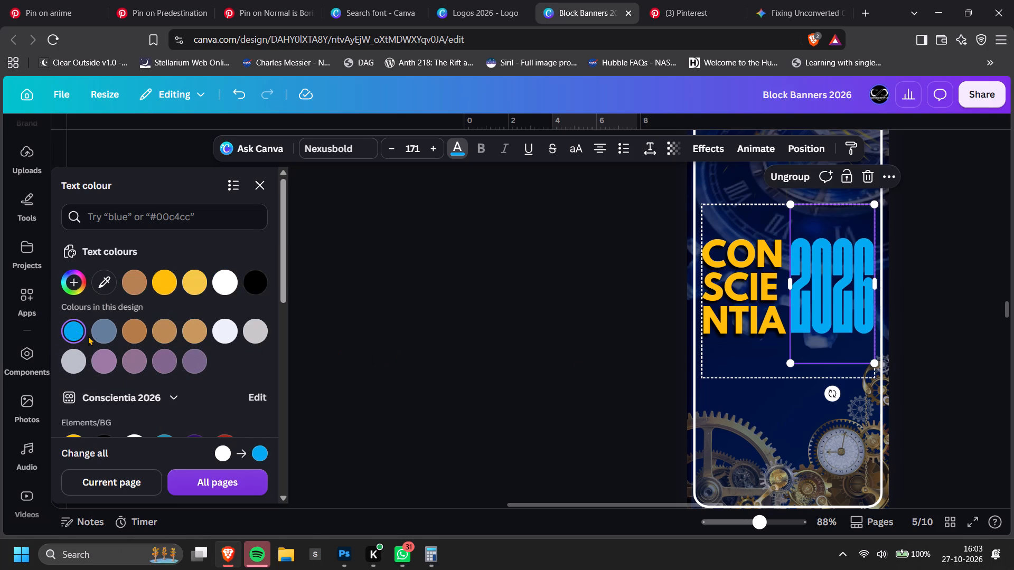
click(81, 330)
drag(221, 400, 212, 391)
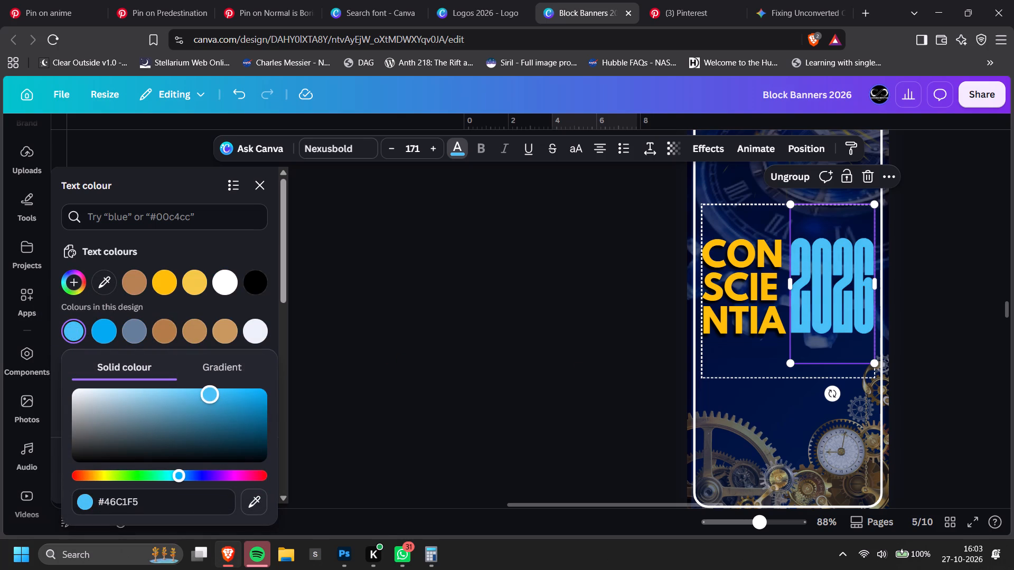
drag(212, 391, 194, 387)
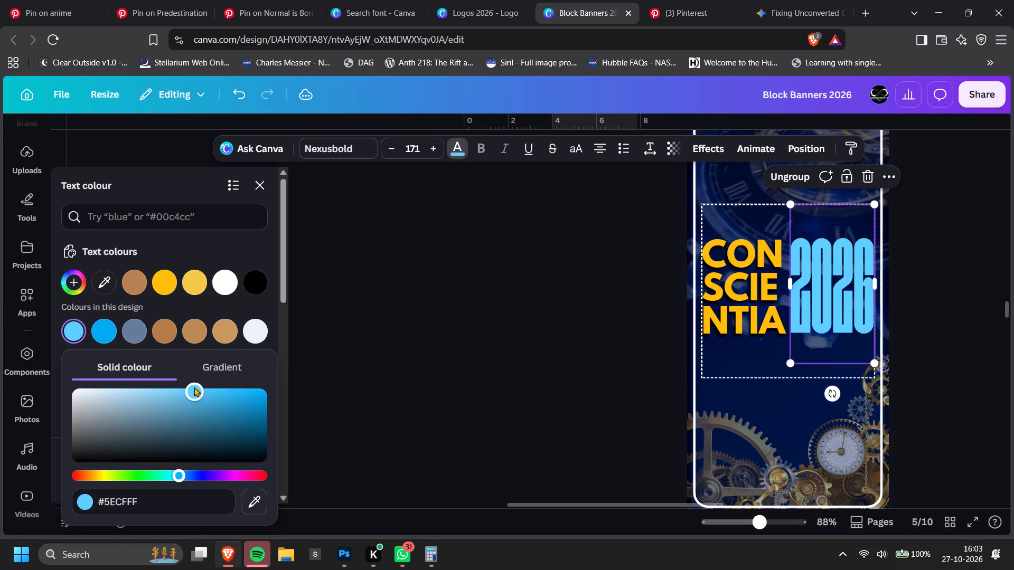
drag(194, 387, 171, 391)
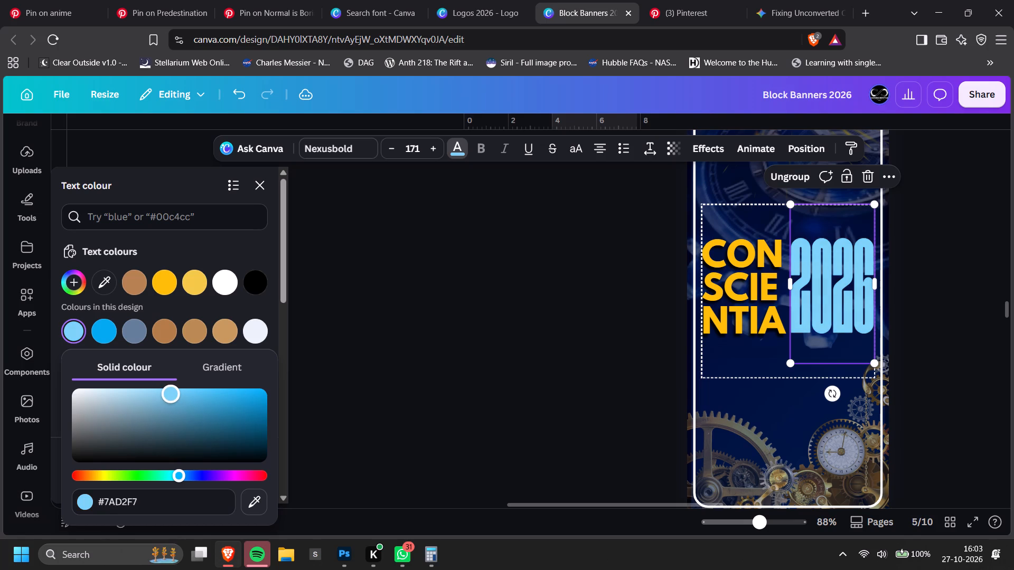
drag(171, 391, 172, 391)
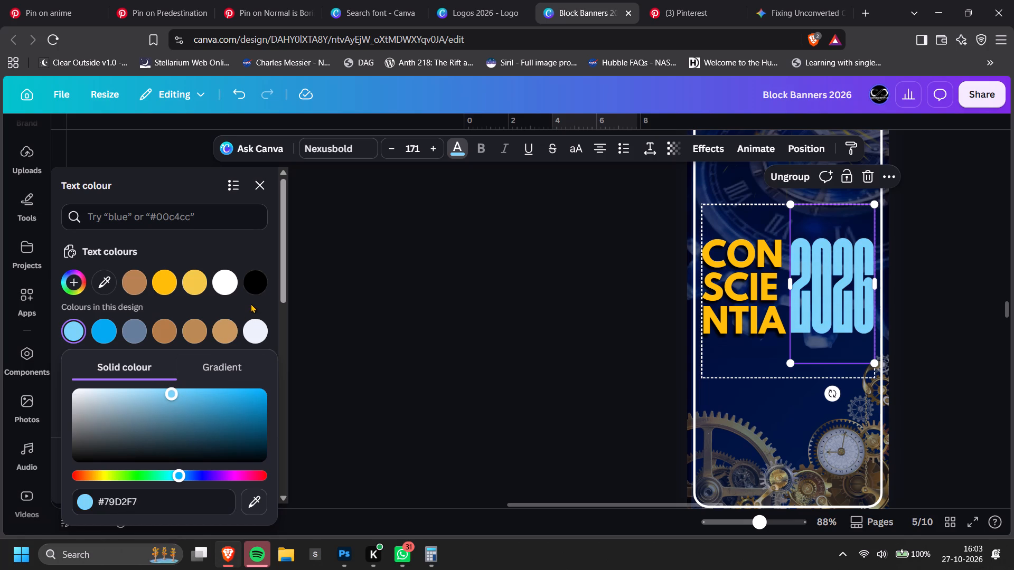
click(251, 302)
Add a Glow effect to the 2026 with intensity 71.
click(717, 148)
click(182, 243)
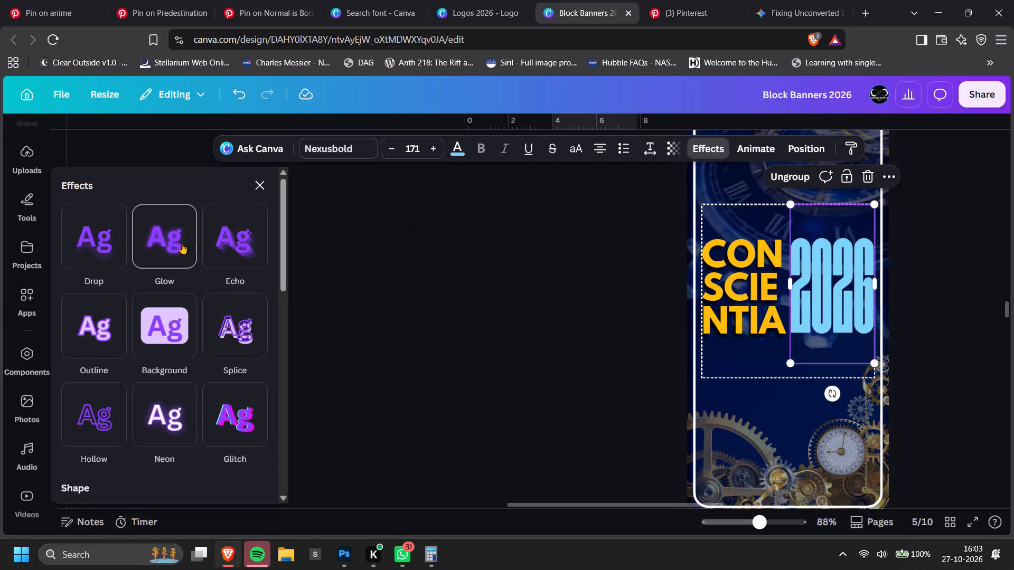
drag(116, 328, 147, 334)
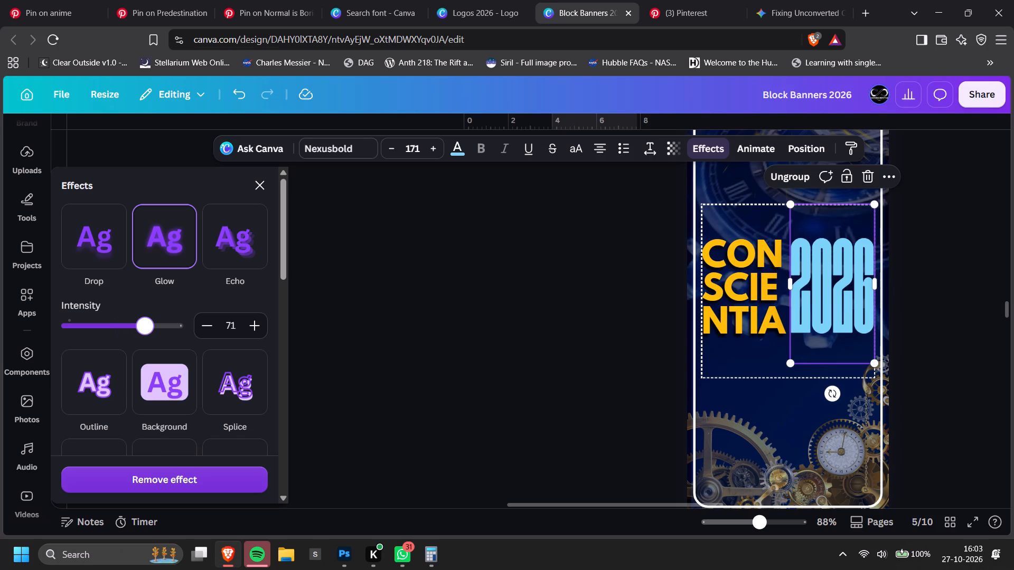
drag(147, 334, 146, 333)
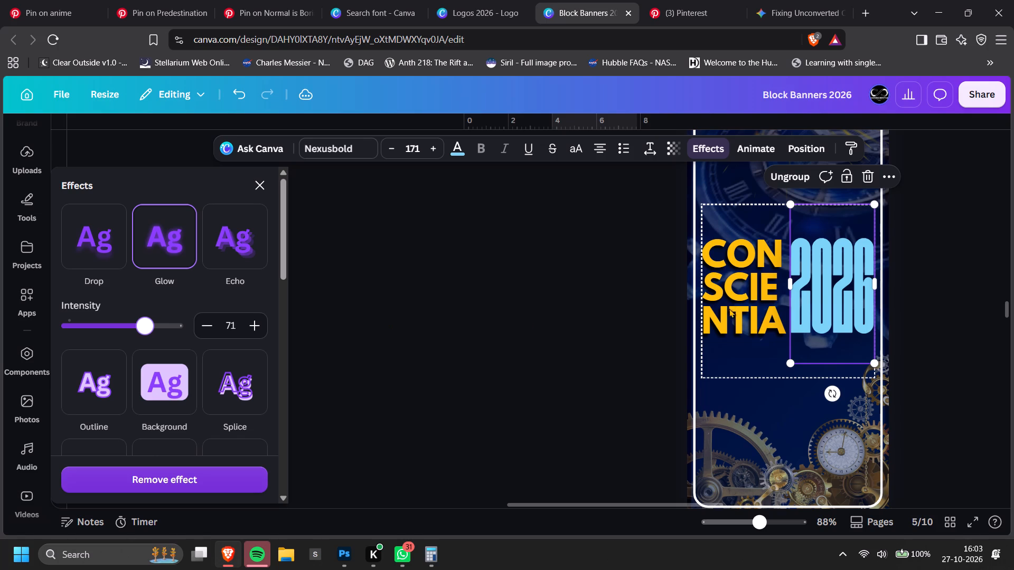
Replace the drop shadow on the CONSCIENTIA text with a Glow effect at an intensity of about 70.
click(729, 297)
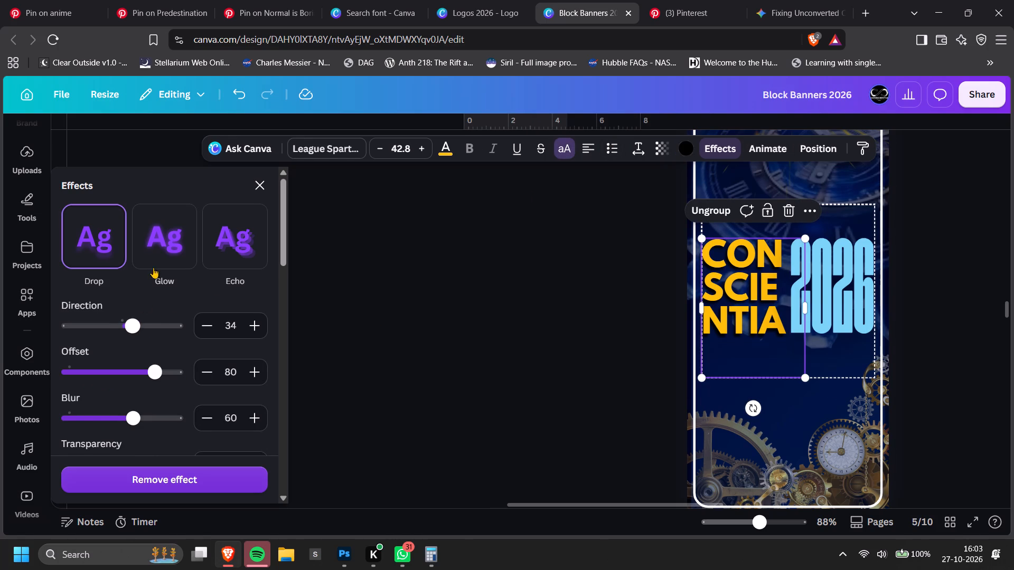
click(158, 262)
drag(117, 325, 145, 330)
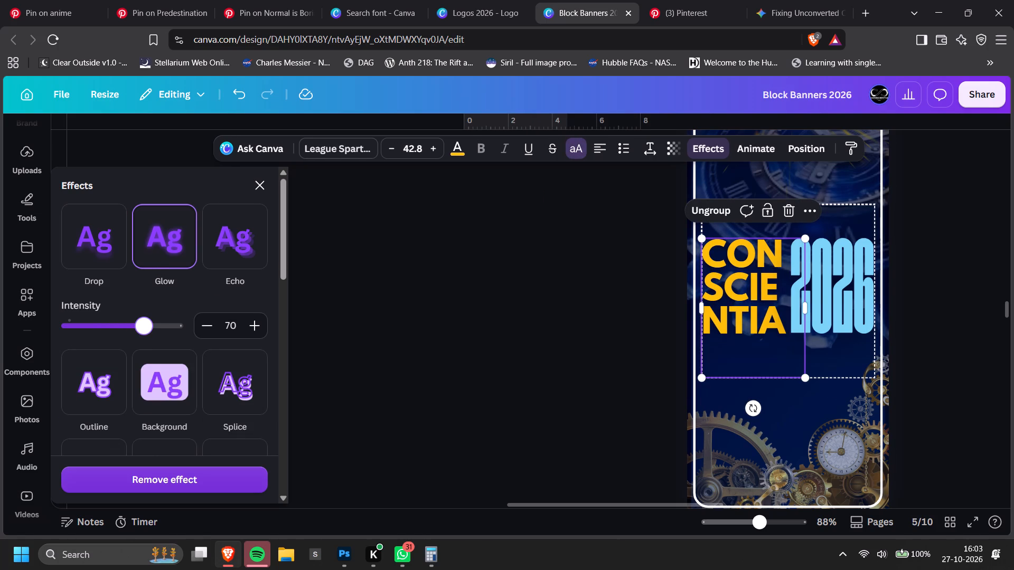
drag(145, 330, 147, 330)
click(428, 312)
click(431, 312)
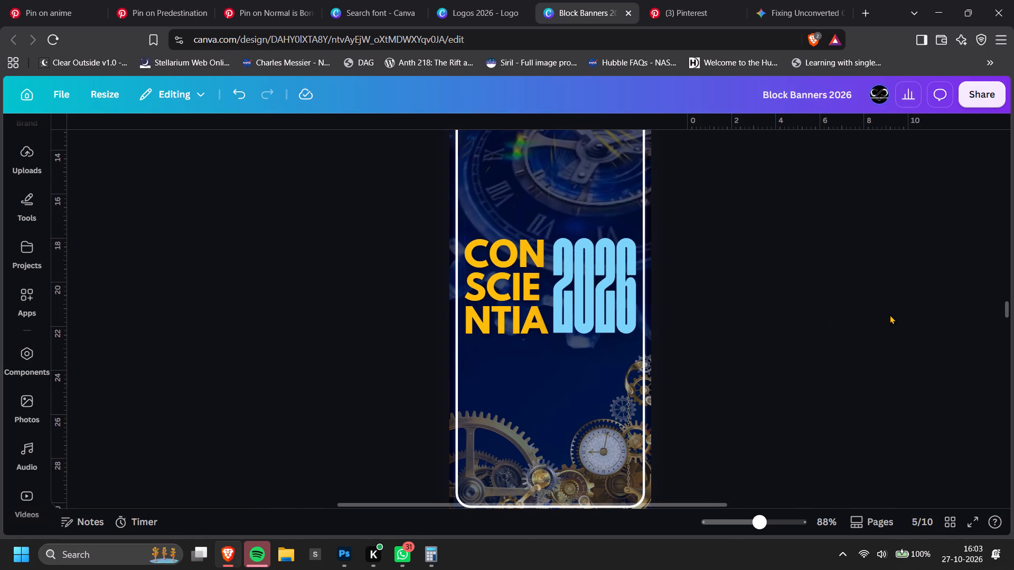
Review the restyled title on the page 5 banner, both close up and at full-banner size.
ctrl+scroll(890, 315, down, 4)
ctrl+scroll(827, 335, down, 1)
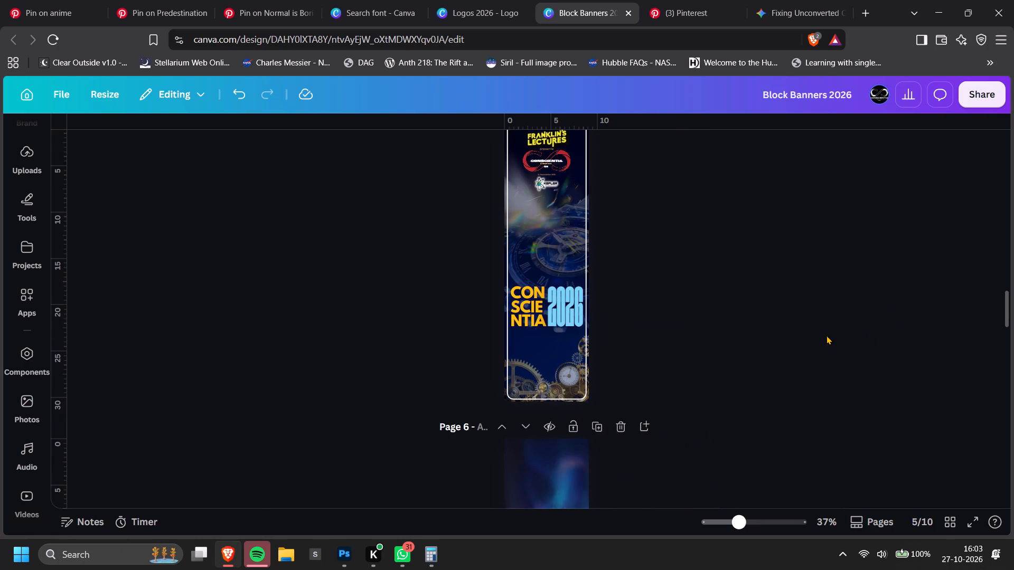
scroll(762, 331, up, 1)
scroll(762, 331, down, 1)
ctrl+scroll(762, 331, up, 3)
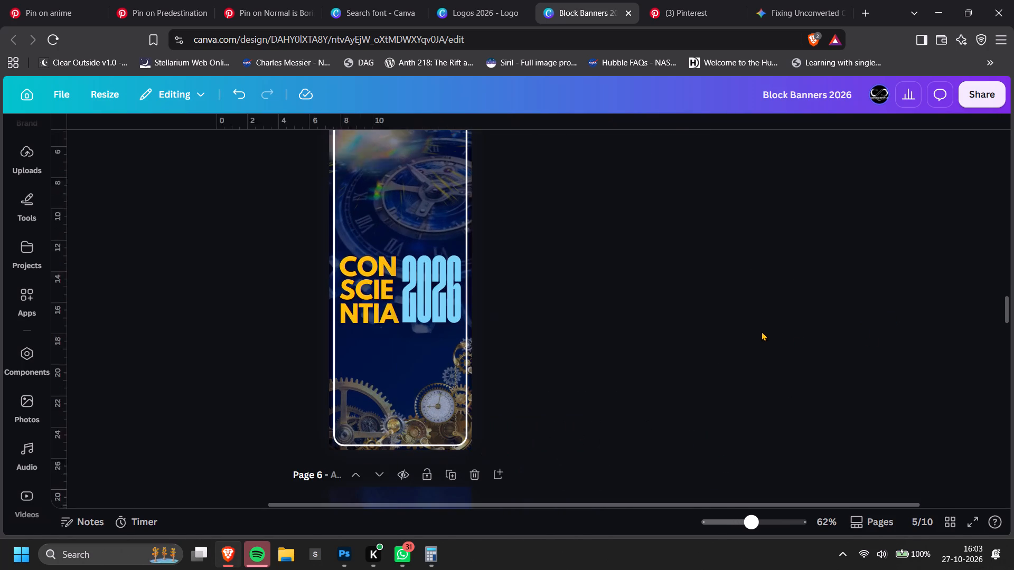
ctrl+scroll(762, 331, down, 2)
scroll(762, 331, up, 1)
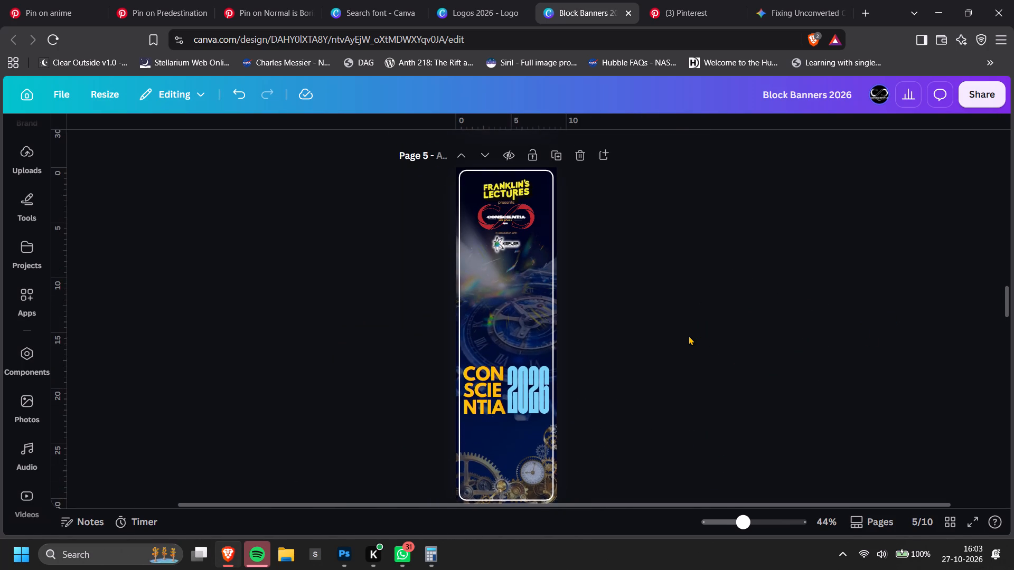
shift+scroll(688, 337, up, 1)
scroll(688, 337, down, 1)
ctrl+scroll(736, 307, up, 3)
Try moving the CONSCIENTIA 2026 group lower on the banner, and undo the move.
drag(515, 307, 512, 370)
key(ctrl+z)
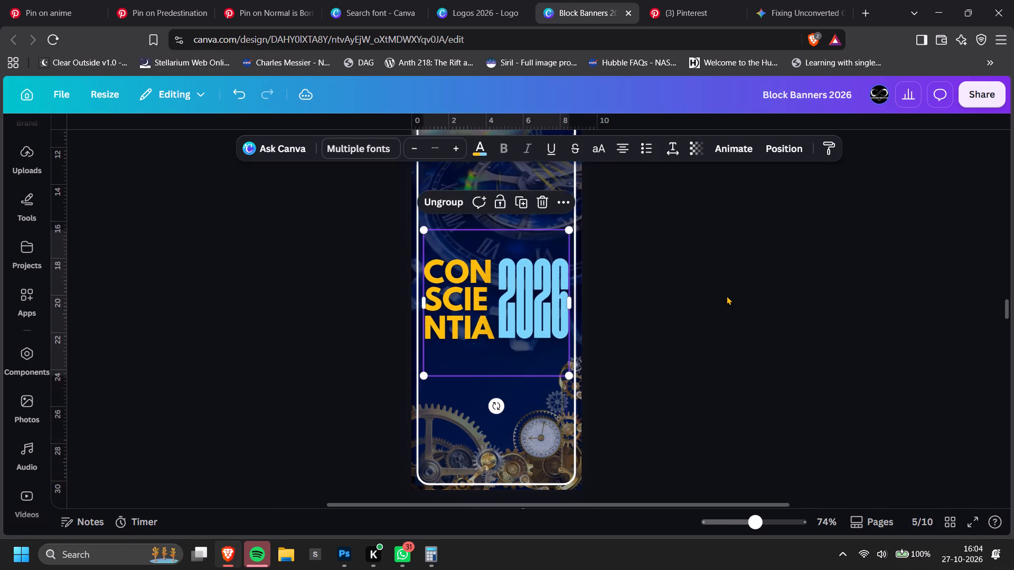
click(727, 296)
Show page 5's layers and expand the artwork group beneath the blue overlay.
scroll(727, 294, up, 3)
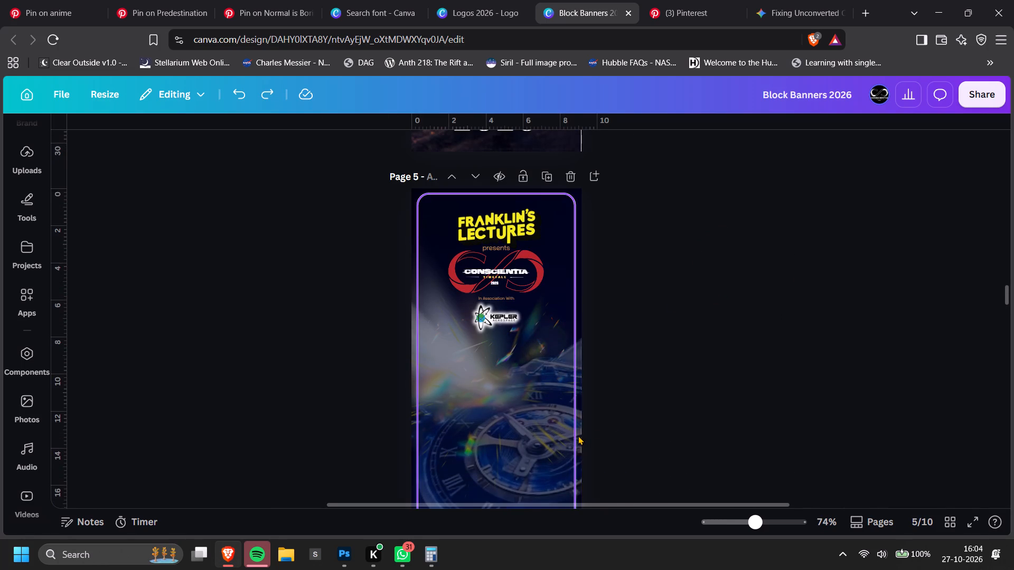
scroll(612, 394, down, 1)
key(alt+1)
click(301, 335)
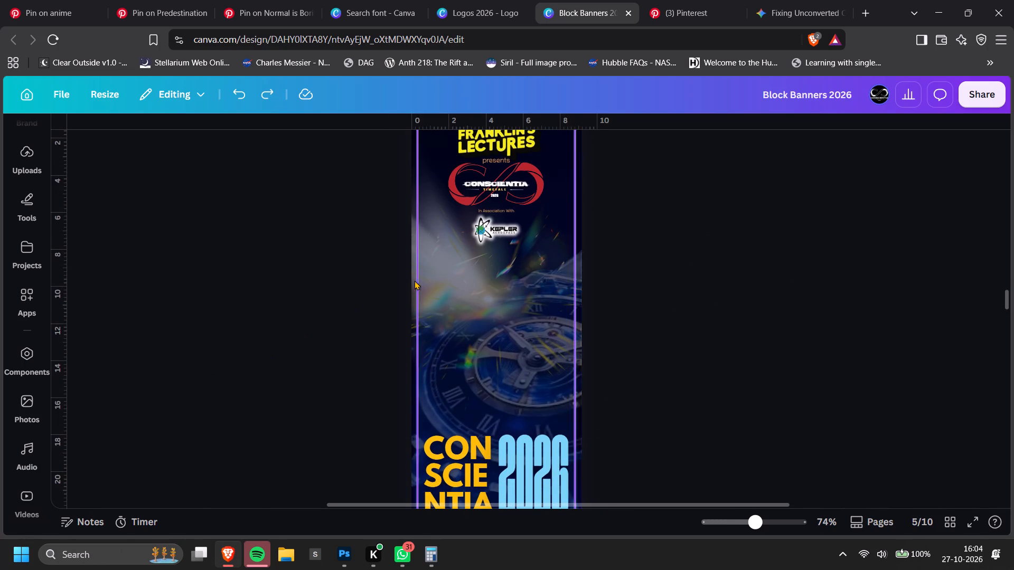
key(alt+1)
click(486, 267)
click(729, 148)
click(206, 211)
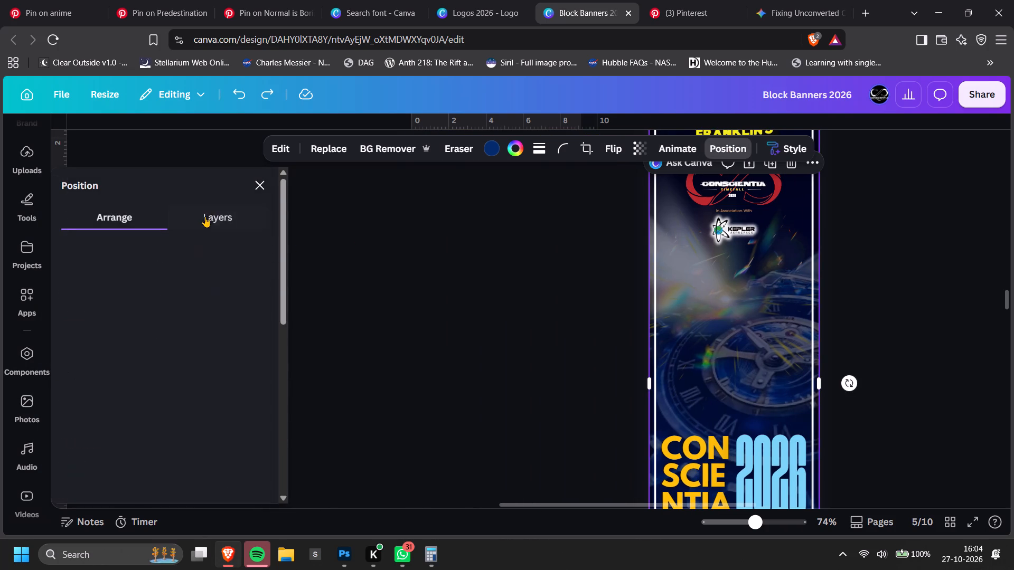
scroll(184, 373, down, 7)
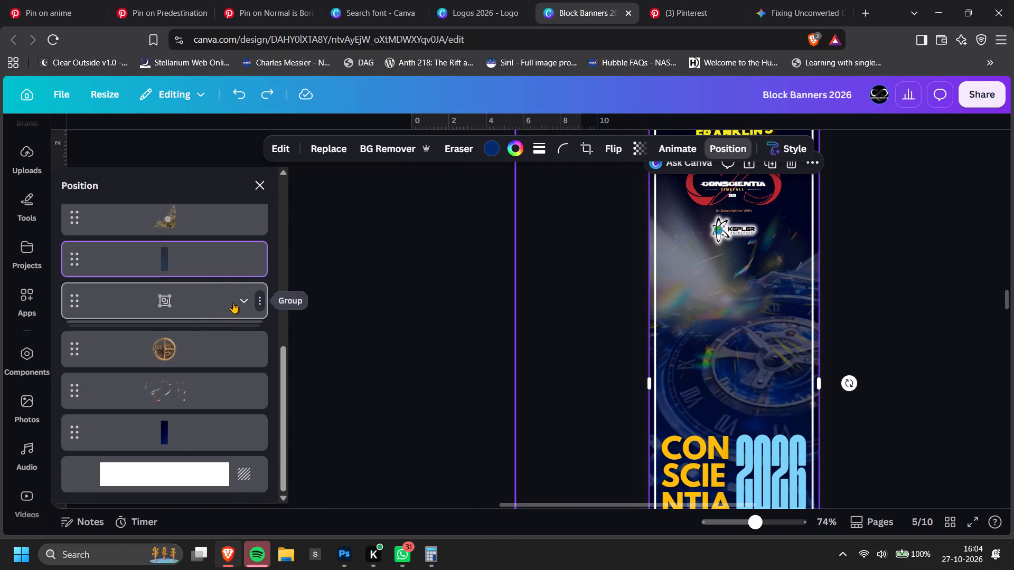
click(233, 302)
click(238, 302)
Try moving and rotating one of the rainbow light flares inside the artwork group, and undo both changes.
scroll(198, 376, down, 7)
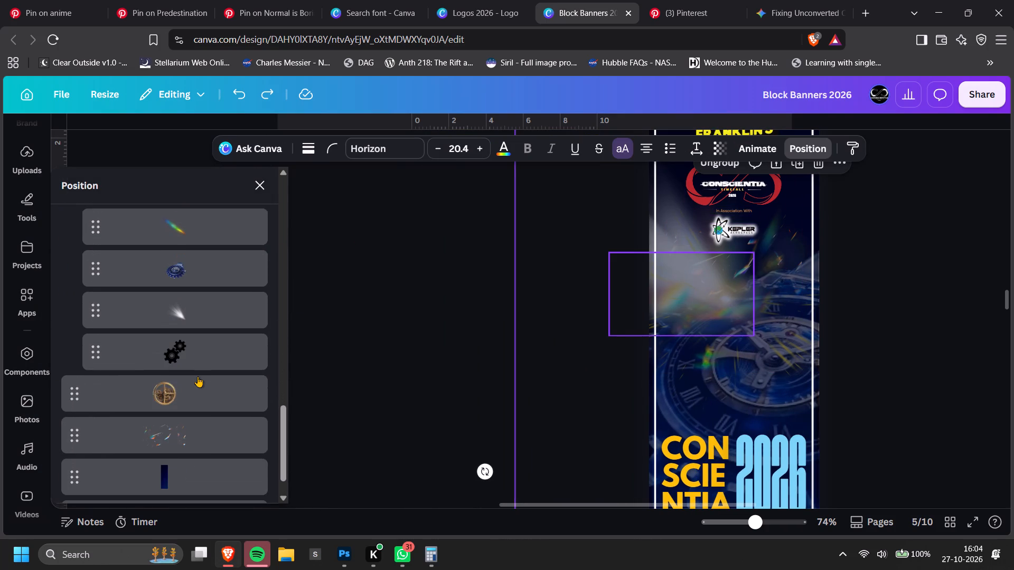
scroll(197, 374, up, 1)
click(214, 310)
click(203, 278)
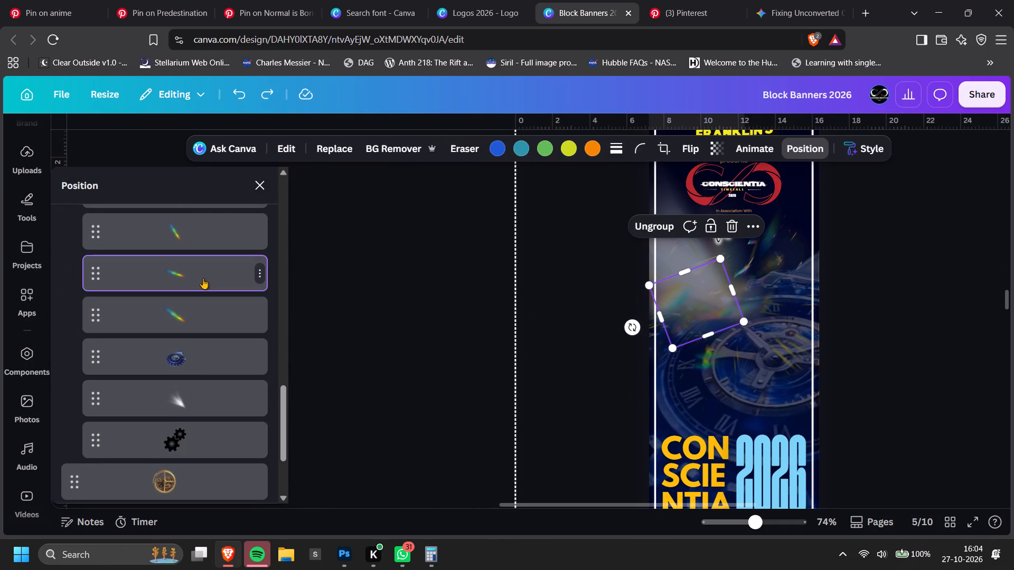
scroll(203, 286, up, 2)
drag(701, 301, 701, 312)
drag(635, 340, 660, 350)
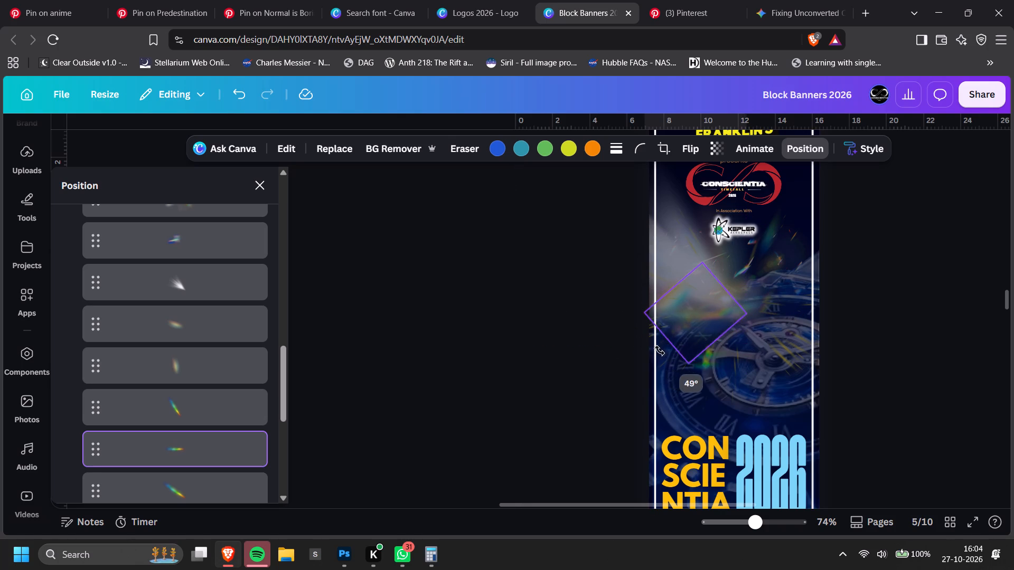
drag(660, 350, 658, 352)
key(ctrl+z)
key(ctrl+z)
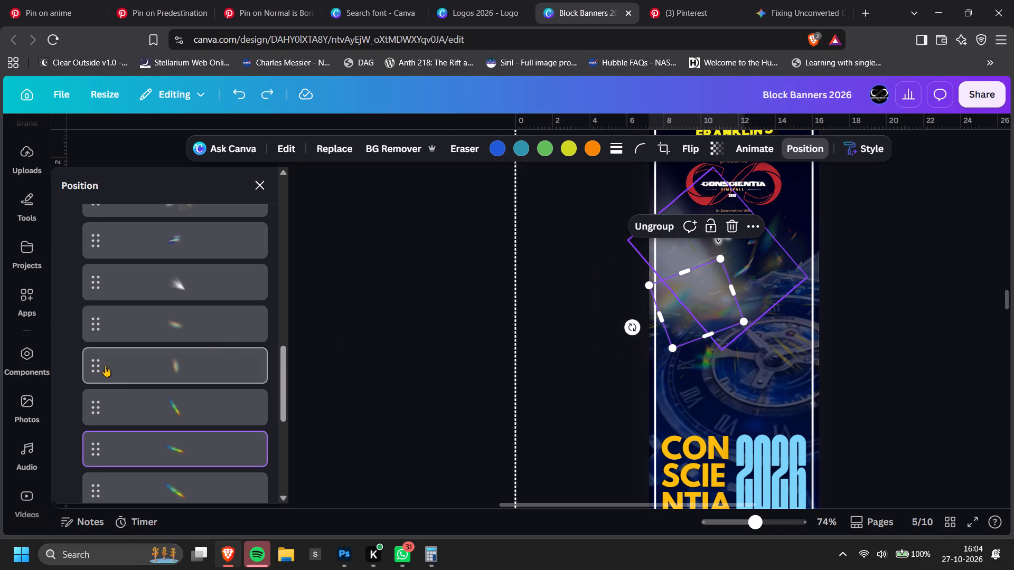
Check the transparency setting of the scattered-particles image inside the artwork group.
scroll(208, 362, up, 4)
scroll(209, 363, down, 2)
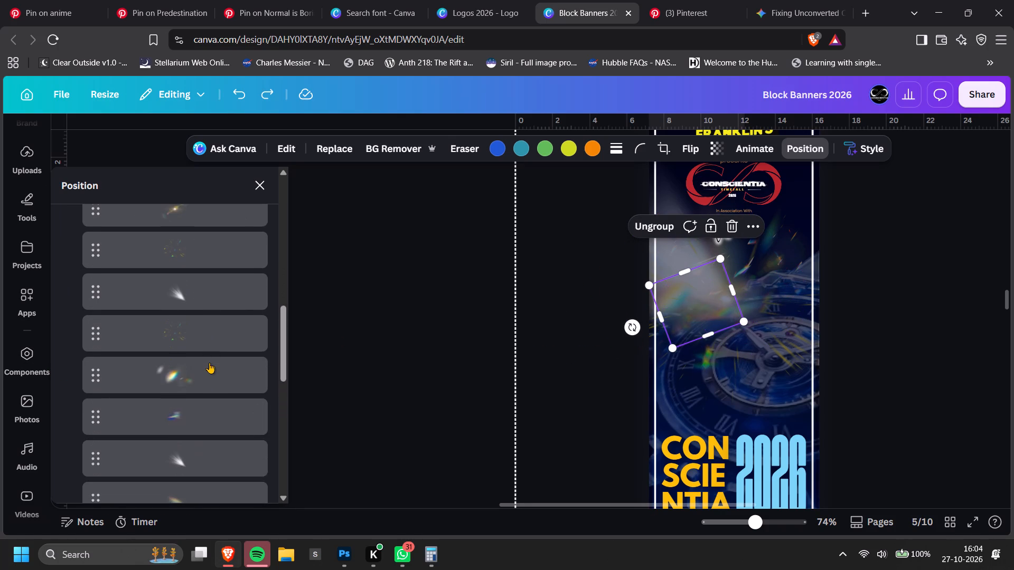
scroll(209, 363, up, 2)
click(180, 413)
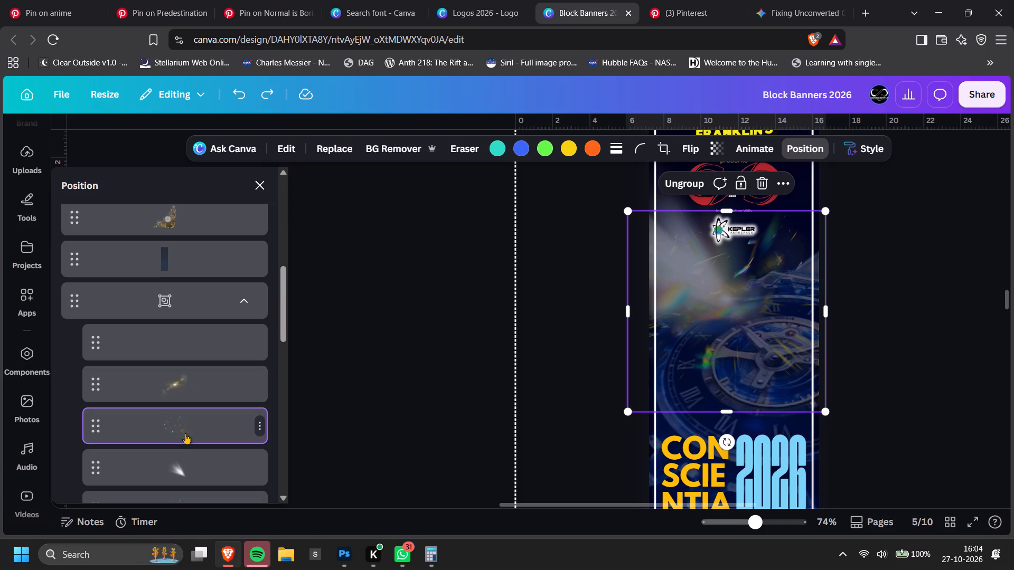
click(723, 146)
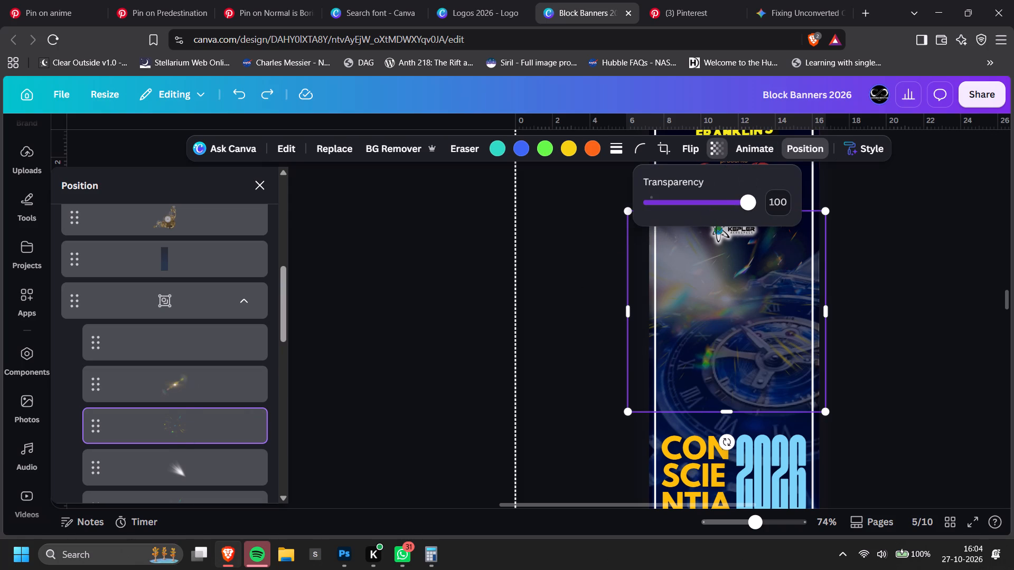
Set the transparency of the whole clock and light-flare artwork group to 100.
click(183, 311)
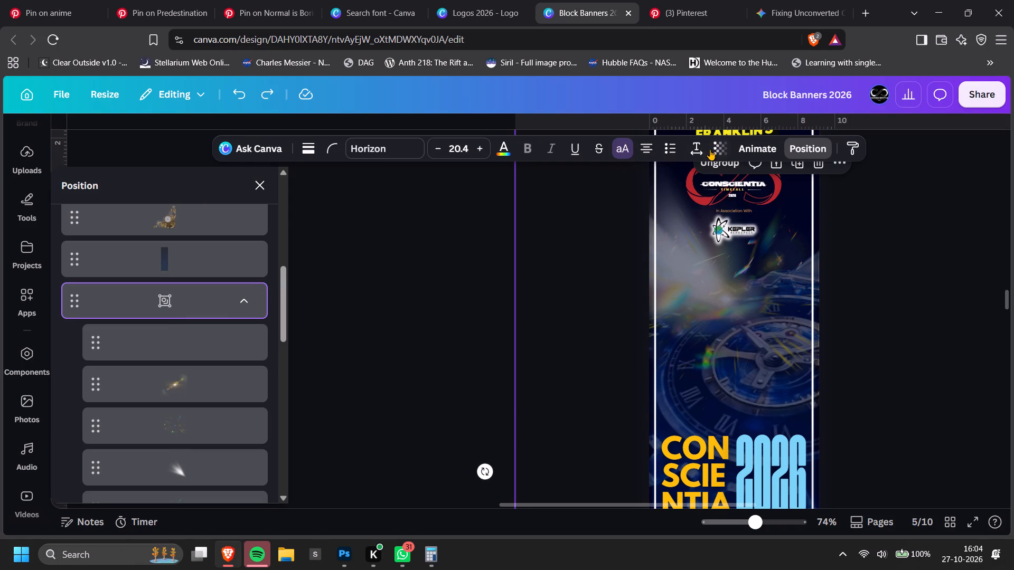
click(718, 149)
drag(744, 206, 755, 210)
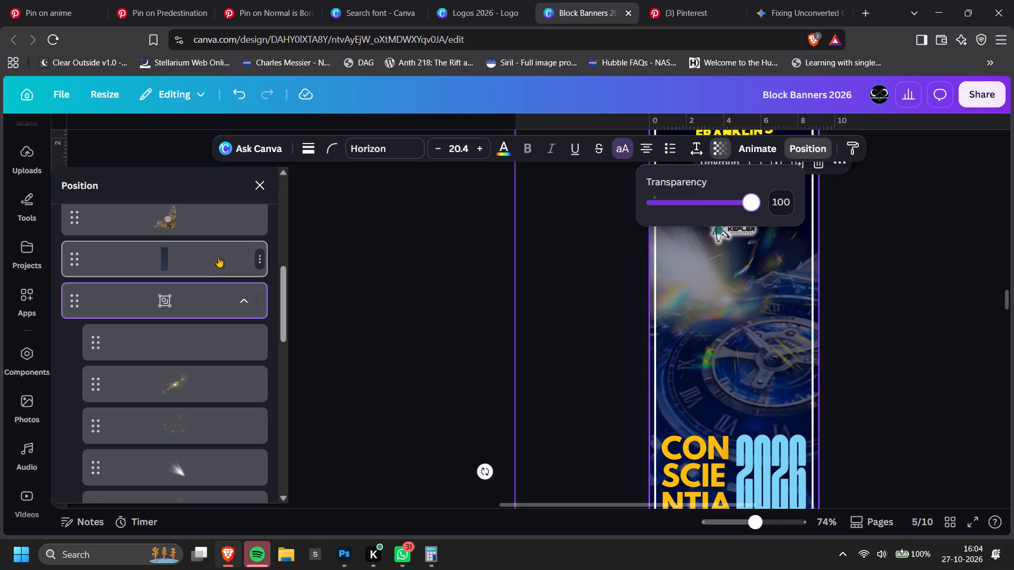
Set the transparency of the blue overlay above the artwork group to 35.
click(218, 256)
click(651, 148)
drag(623, 206, 617, 206)
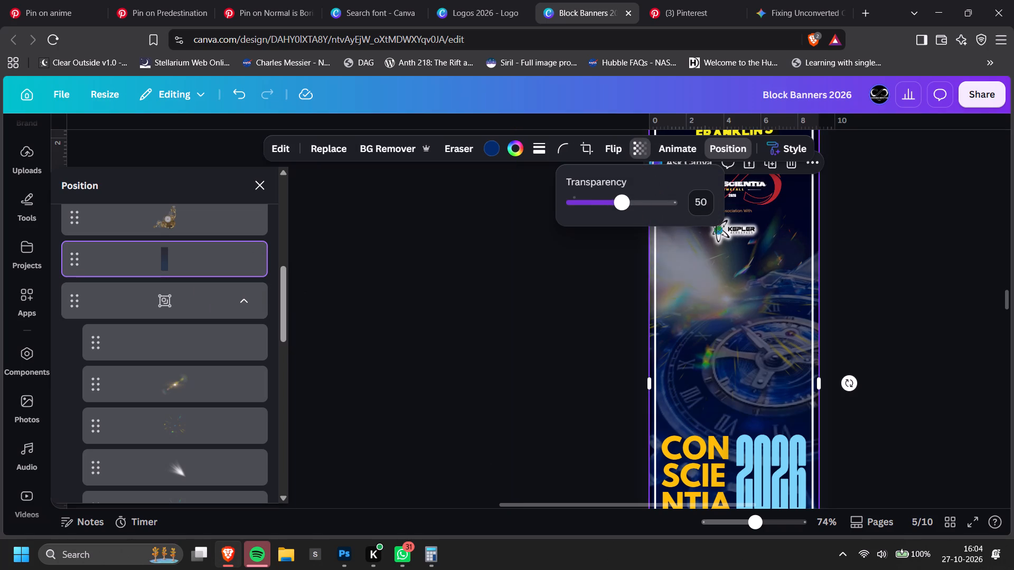
drag(617, 206, 596, 206)
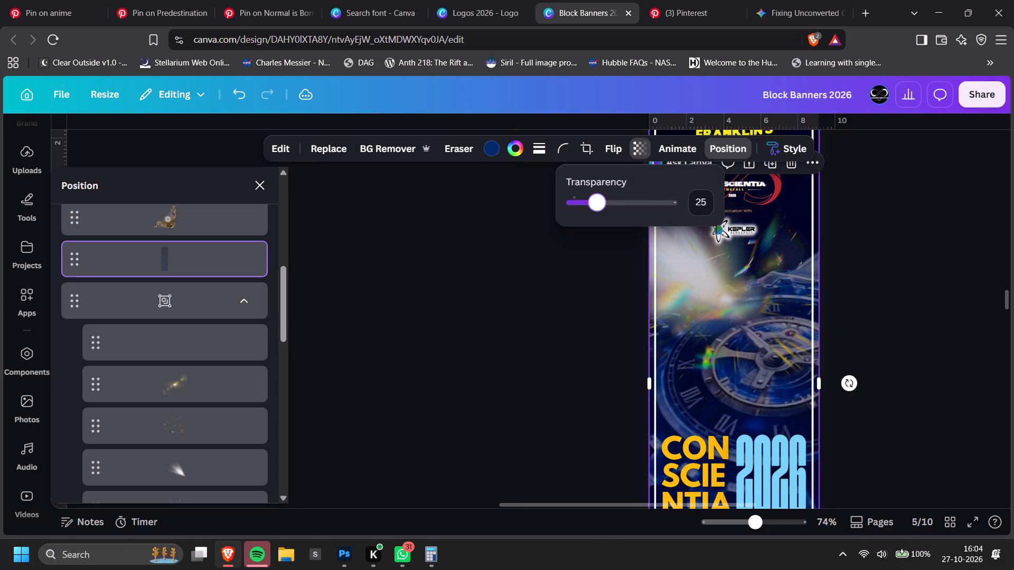
drag(596, 206, 607, 208)
Enlarge the gold clock-and-gears image slightly and reposition it in the banner's bottom-right corner.
scroll(192, 317, up, 1)
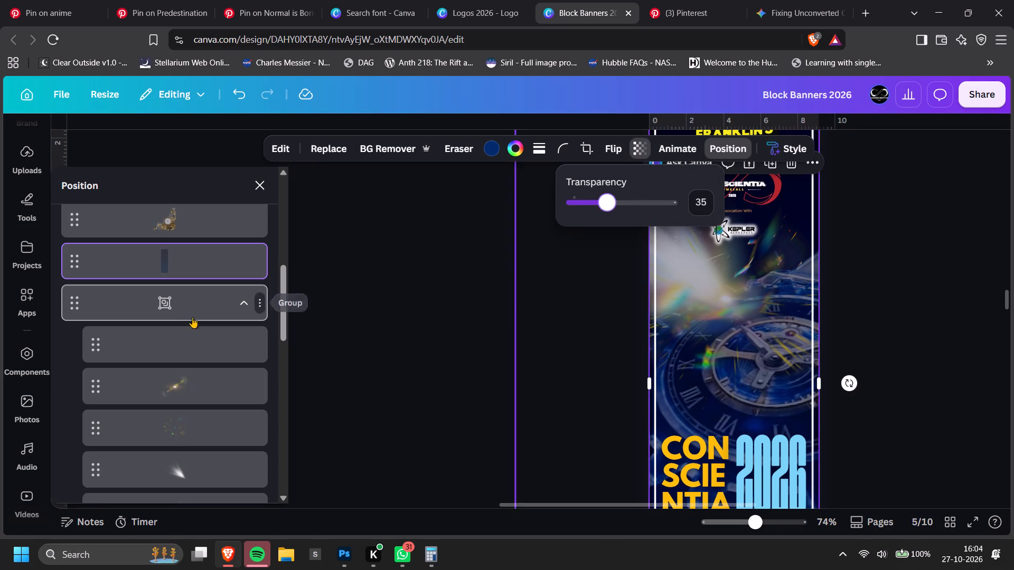
scroll(192, 317, up, 2)
click(184, 482)
scroll(746, 362, down, 2)
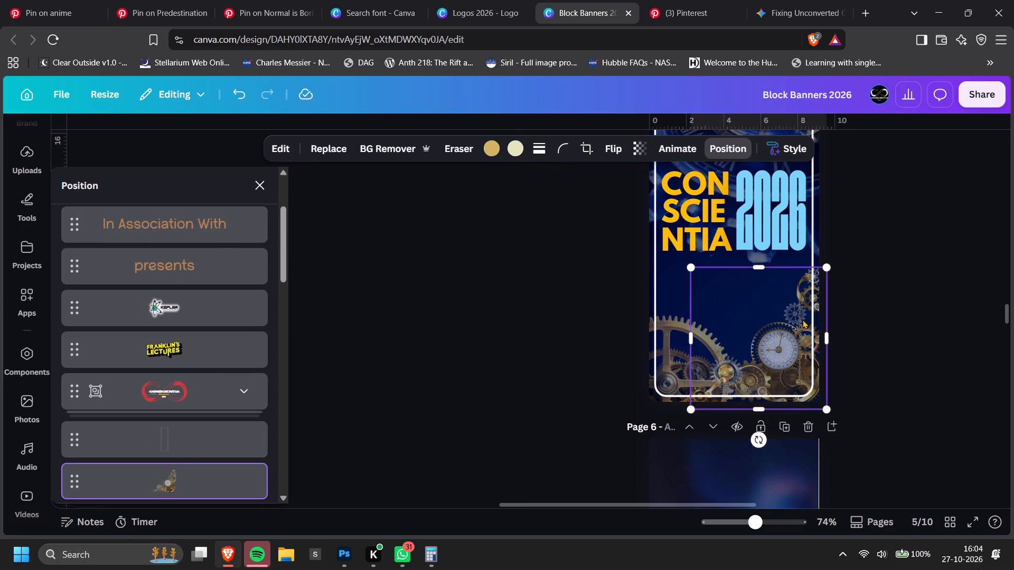
drag(825, 262, 841, 240)
drag(802, 328, 784, 328)
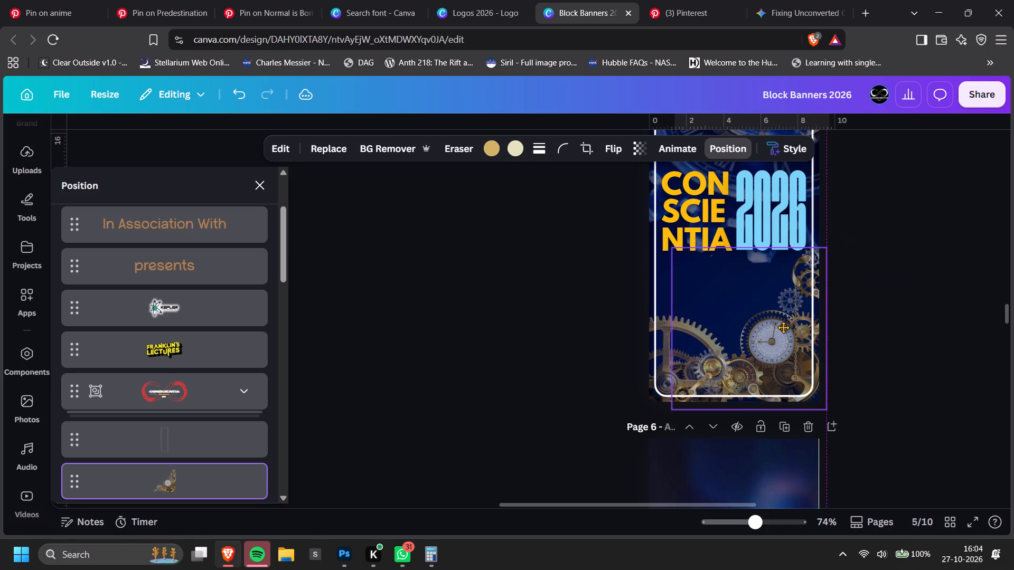
drag(784, 328, 783, 325)
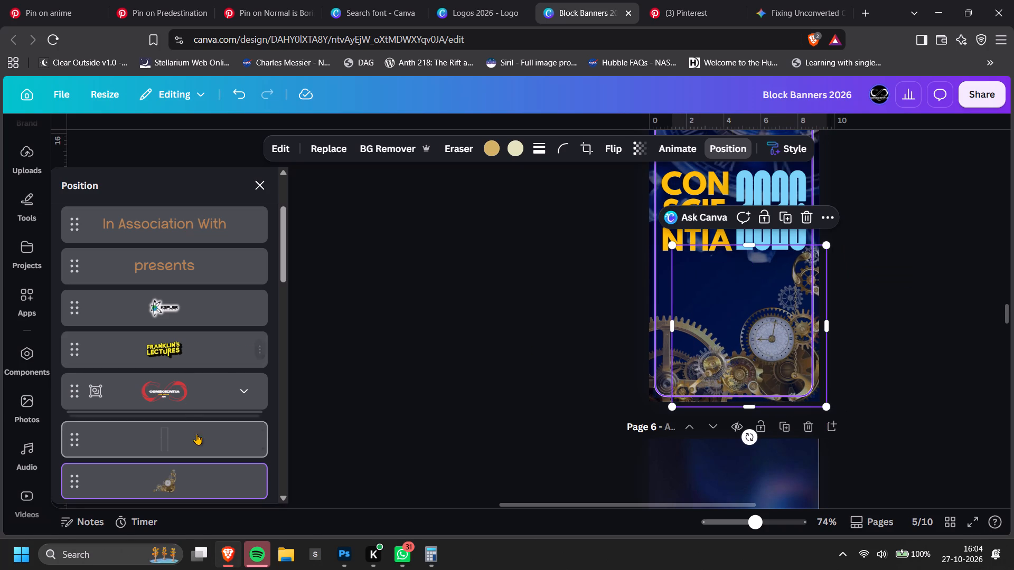
Move the large gold gear image higher in the banner's bottom-left corner, shrink it slightly and shift it further left.
scroll(196, 434, down, 12)
click(175, 336)
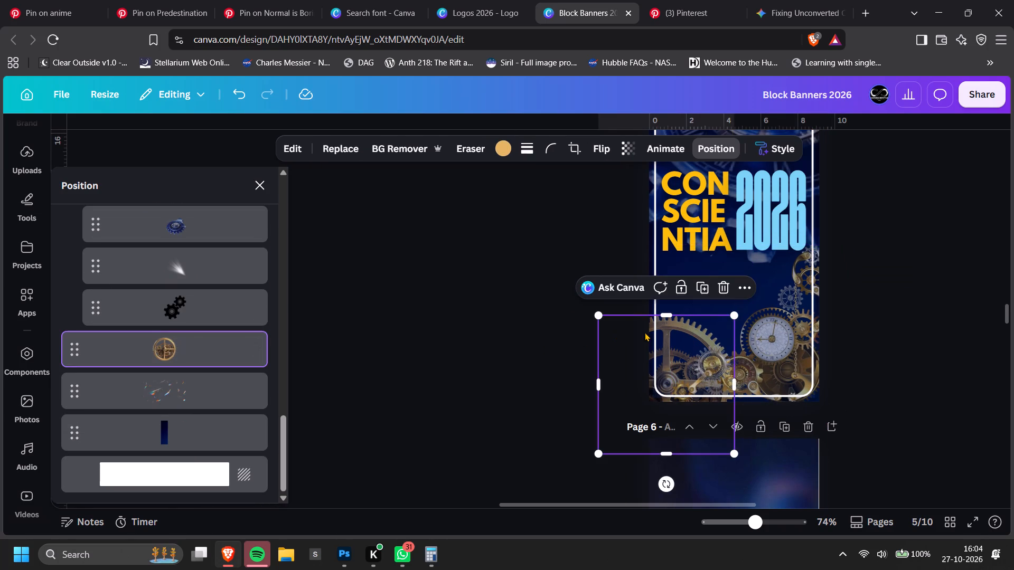
drag(667, 340, 663, 298)
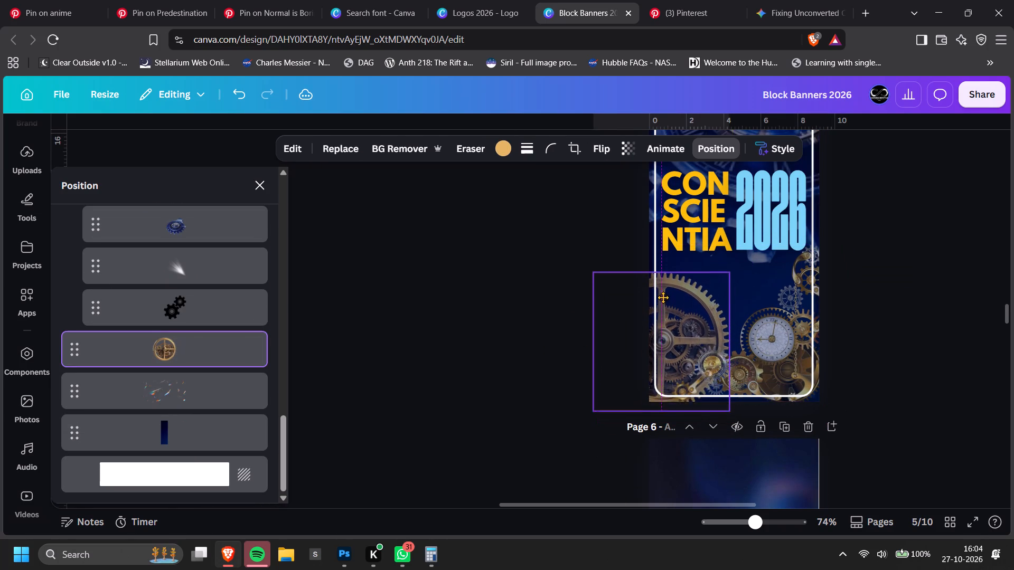
drag(663, 298, 662, 302)
drag(597, 278, 606, 280)
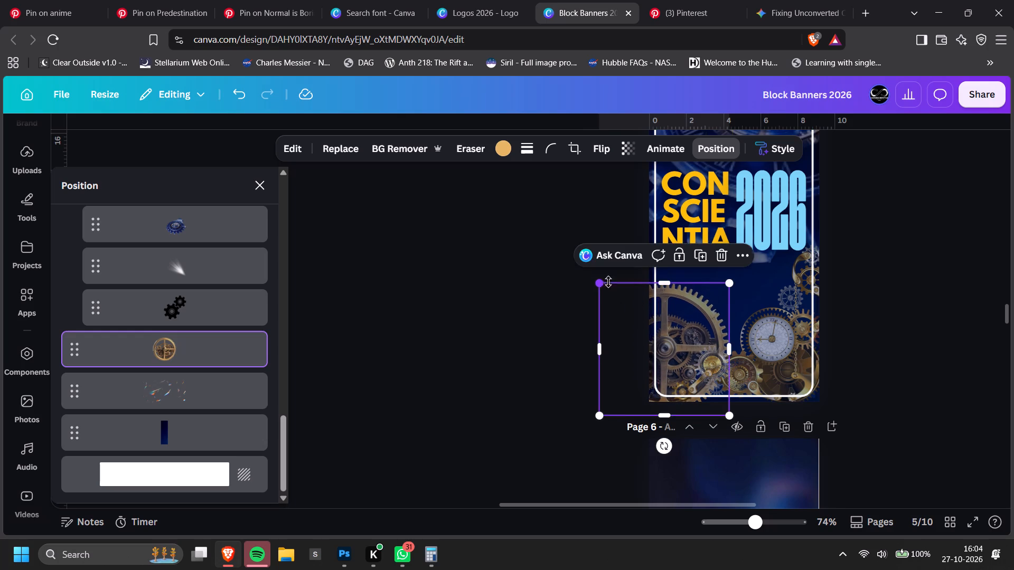
drag(706, 326, 696, 320)
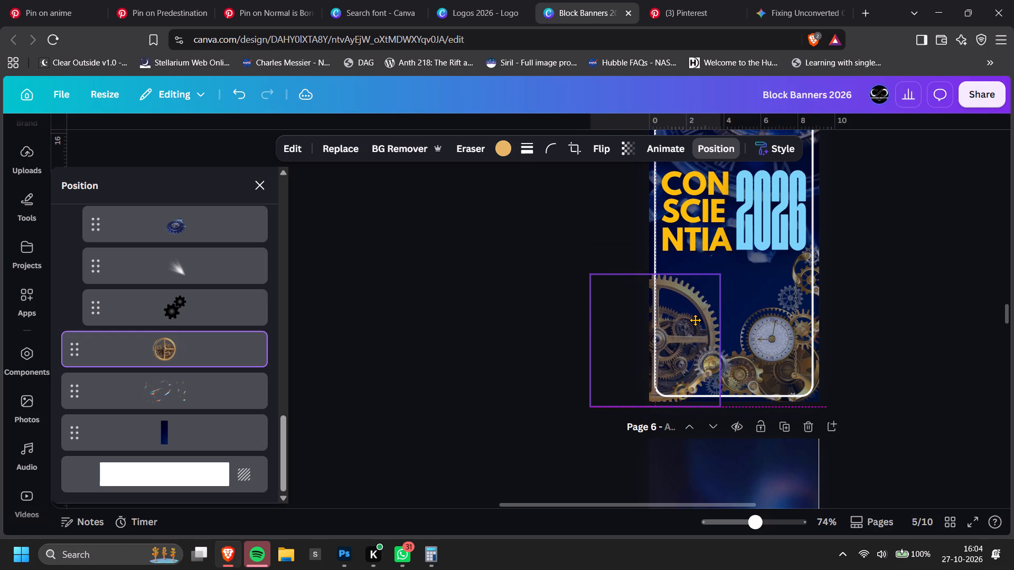
drag(696, 320, 697, 320)
Set the transparency of the large gold gear image to 81.
click(630, 156)
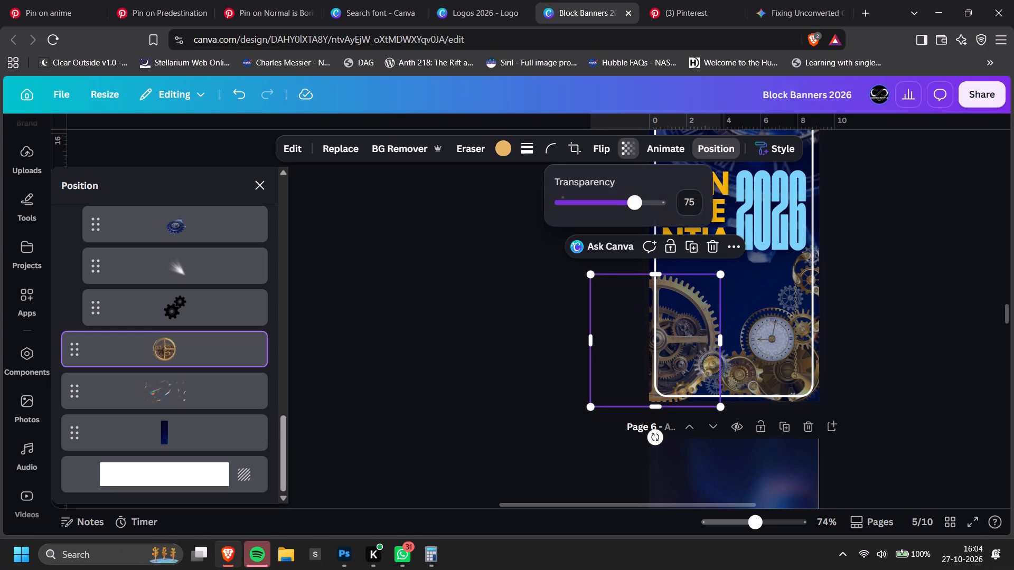
click(640, 210)
Move the black double-gear graphic from the artwork group up to just below 2026, overlapping the white clock dial.
click(211, 304)
scroll(584, 351, up, 3)
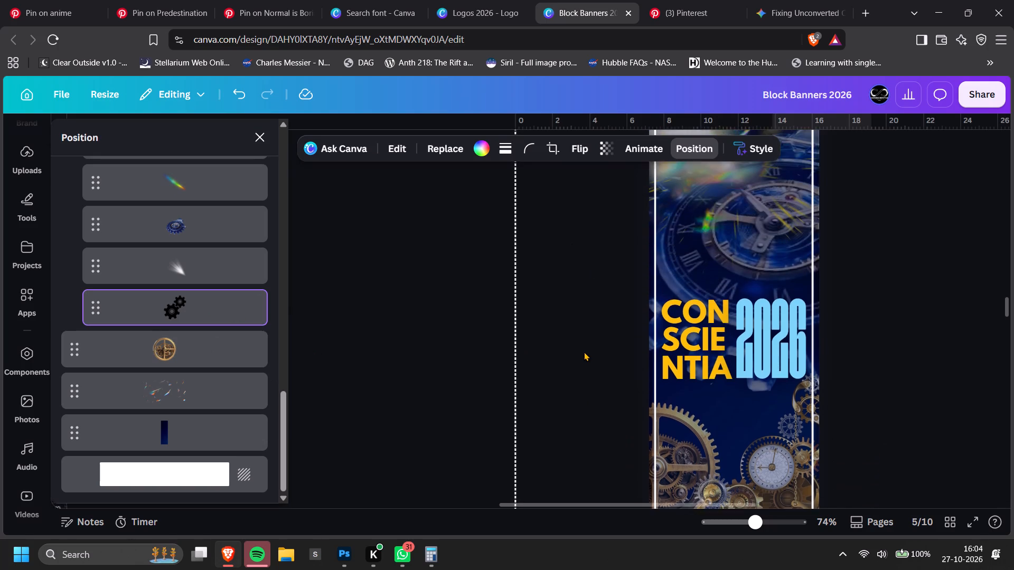
scroll(584, 351, up, 1)
scroll(584, 351, down, 5)
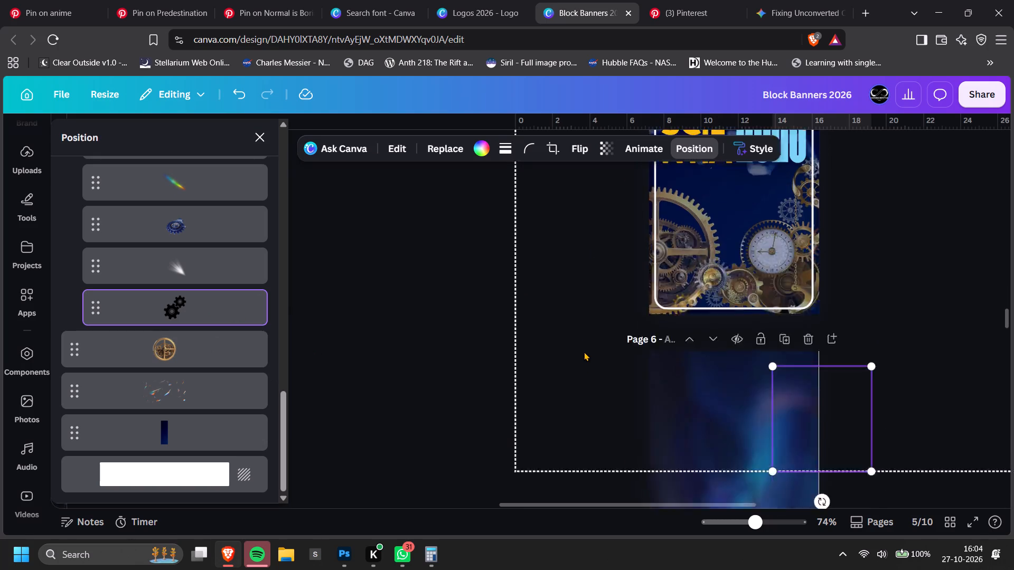
scroll(584, 351, up, 1)
drag(810, 480, 775, 246)
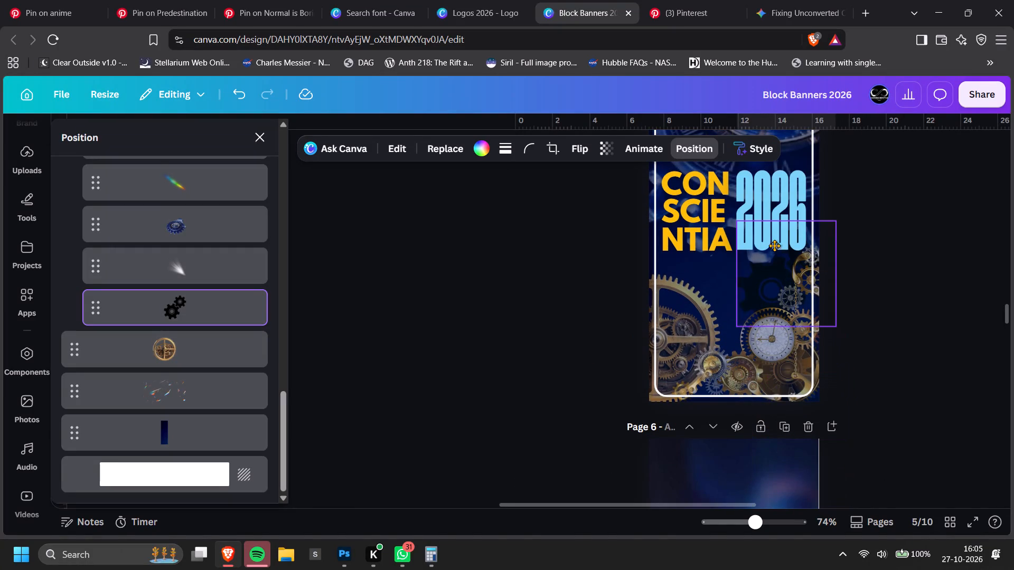
drag(775, 246, 753, 261)
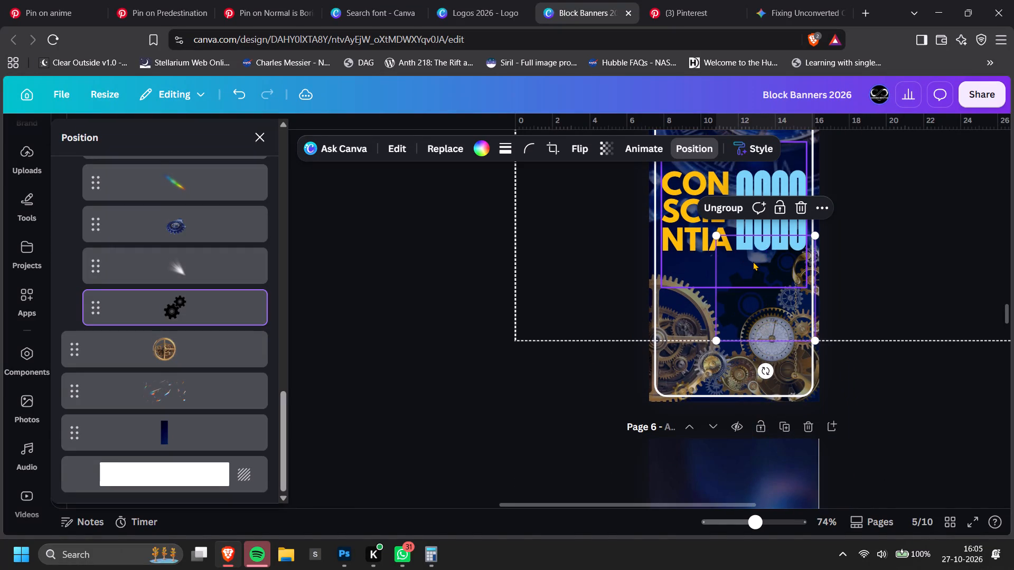
Reorder the black double-gear graphic to sit directly above the white light flare within the artwork group.
key(ctrl+bracketleft)
key(ctrl+bracketleft)
key(ctrl+bracketleft)
key(ctrl+bracketleft)
key(ctrl+bracketleft)
key(ctrl+bracketleft)
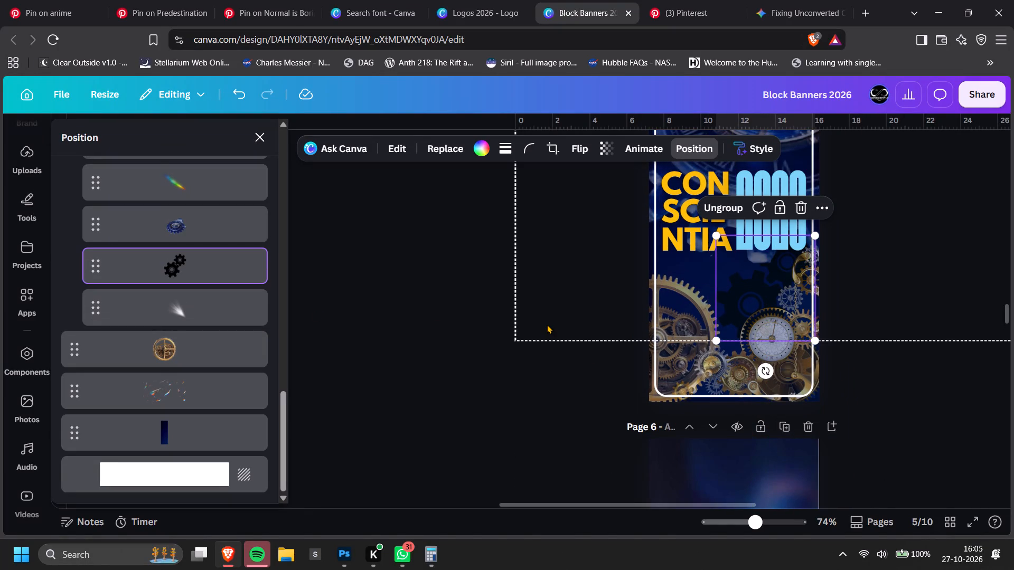
drag(189, 268, 193, 328)
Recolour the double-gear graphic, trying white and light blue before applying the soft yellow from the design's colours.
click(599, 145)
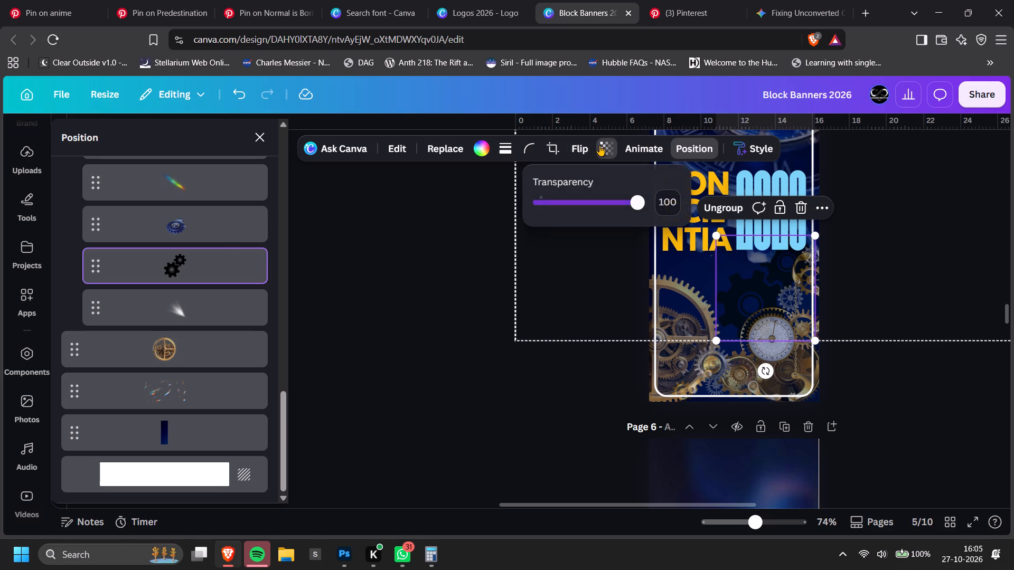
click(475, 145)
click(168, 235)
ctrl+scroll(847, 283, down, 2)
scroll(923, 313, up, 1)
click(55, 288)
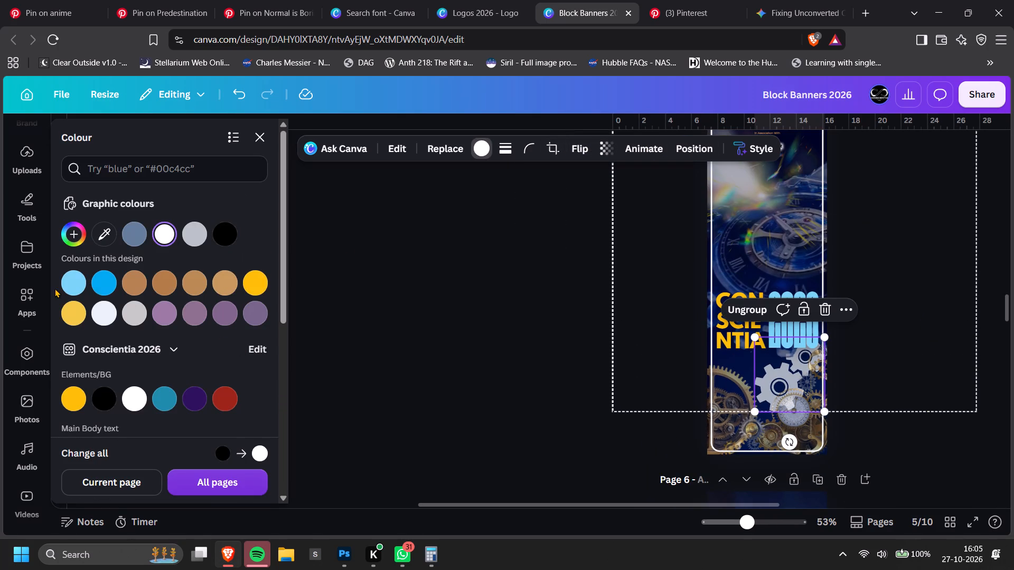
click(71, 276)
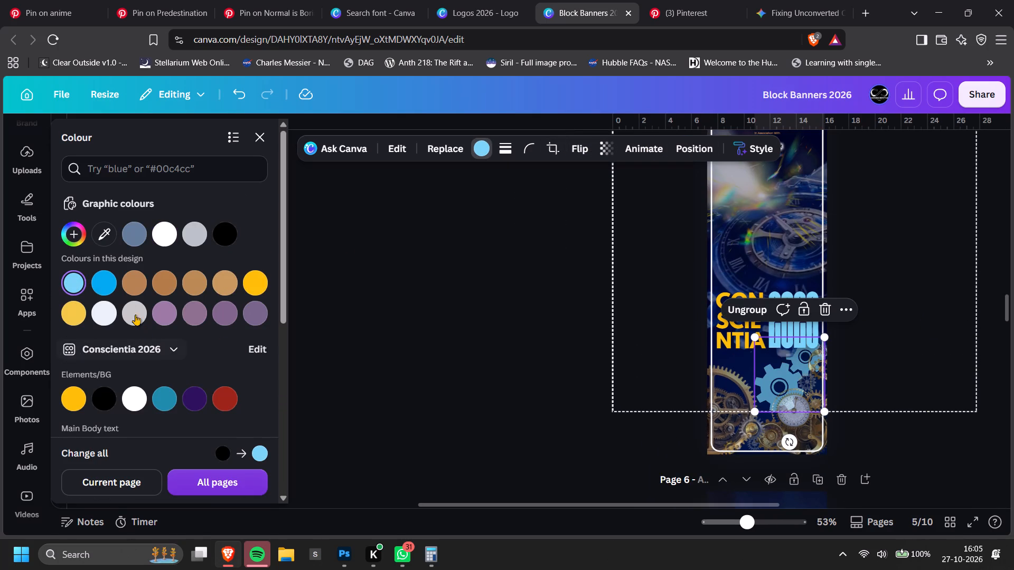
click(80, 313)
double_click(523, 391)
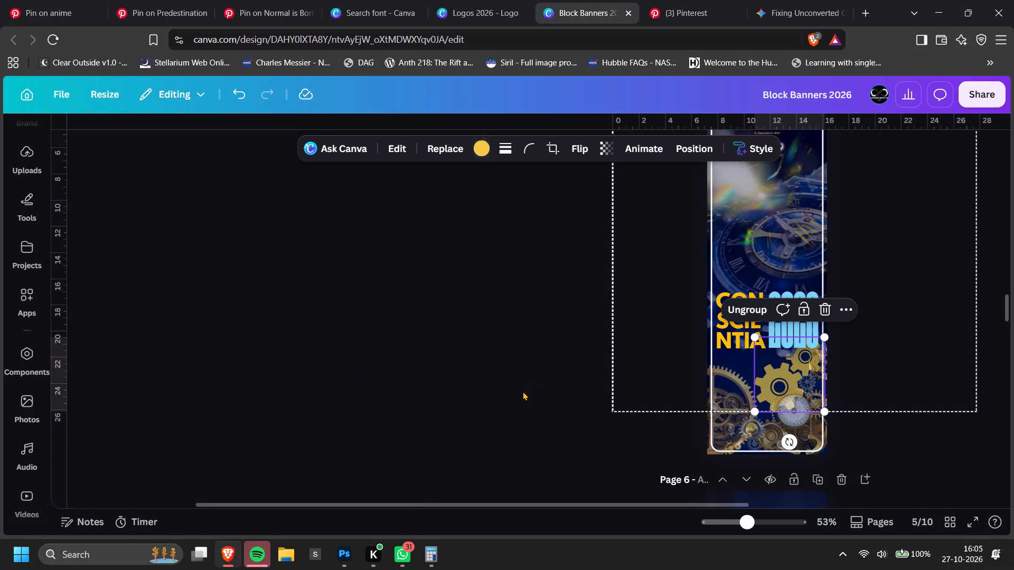
Shrink the yellow double-gear graphic slightly and shift it left so it sits just above the white clock dial.
ctrl+scroll(771, 390, down, 2)
ctrl+scroll(749, 399, up, 2)
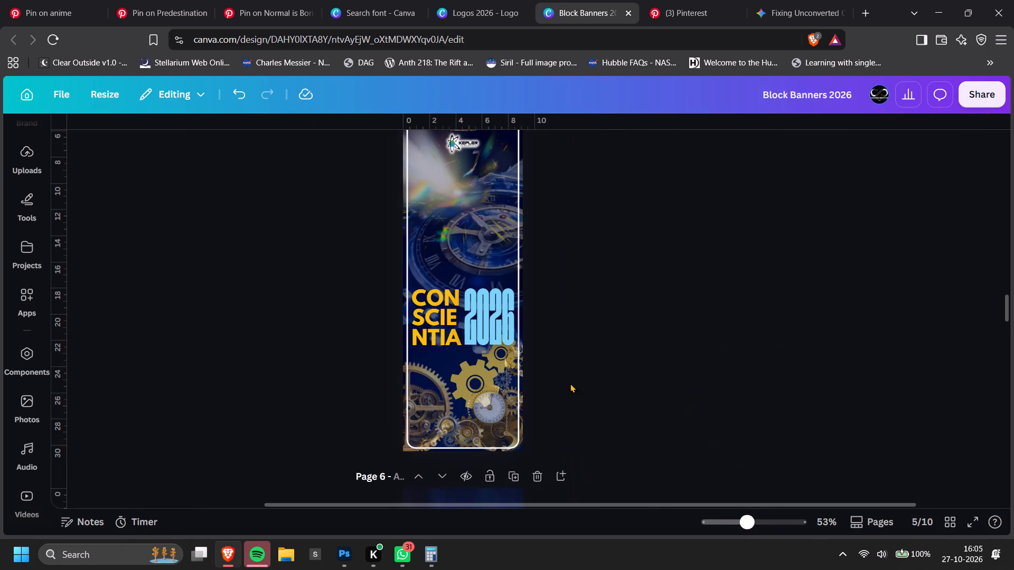
ctrl+scroll(579, 382, down, 2)
ctrl+scroll(619, 397, up, 5)
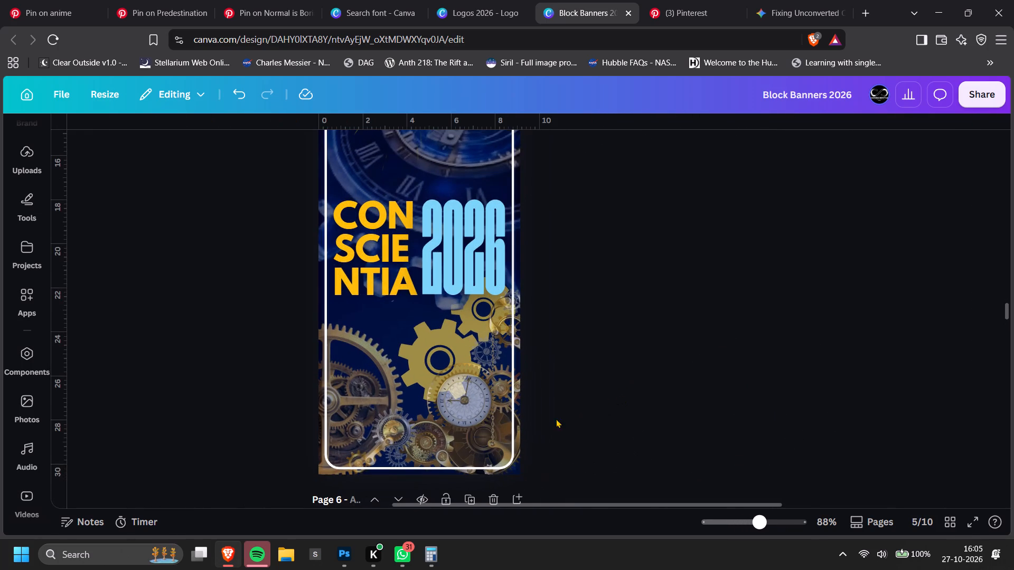
key(alt+1)
click(478, 376)
click(744, 144)
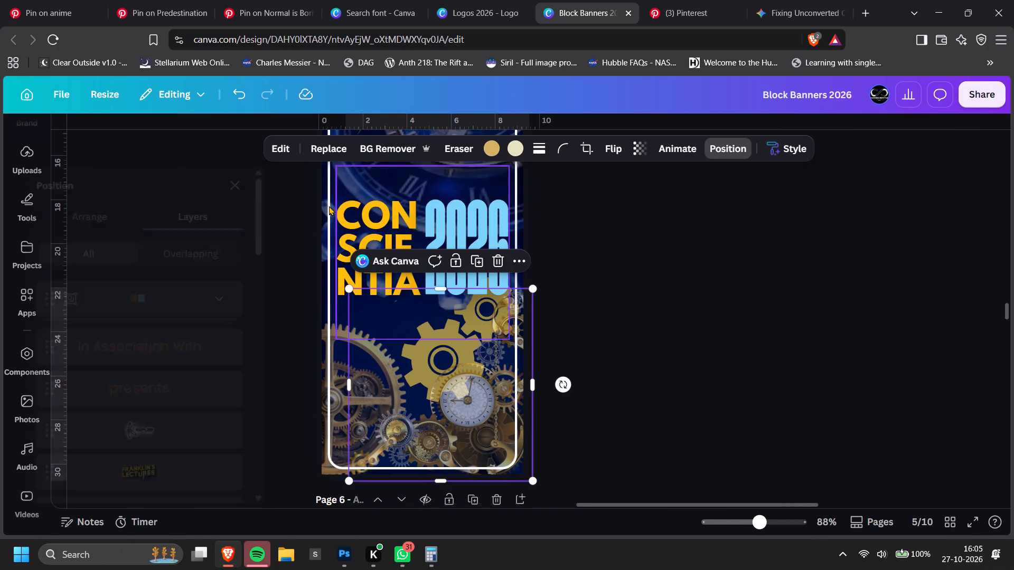
scroll(131, 346, down, 6)
scroll(184, 400, down, 4)
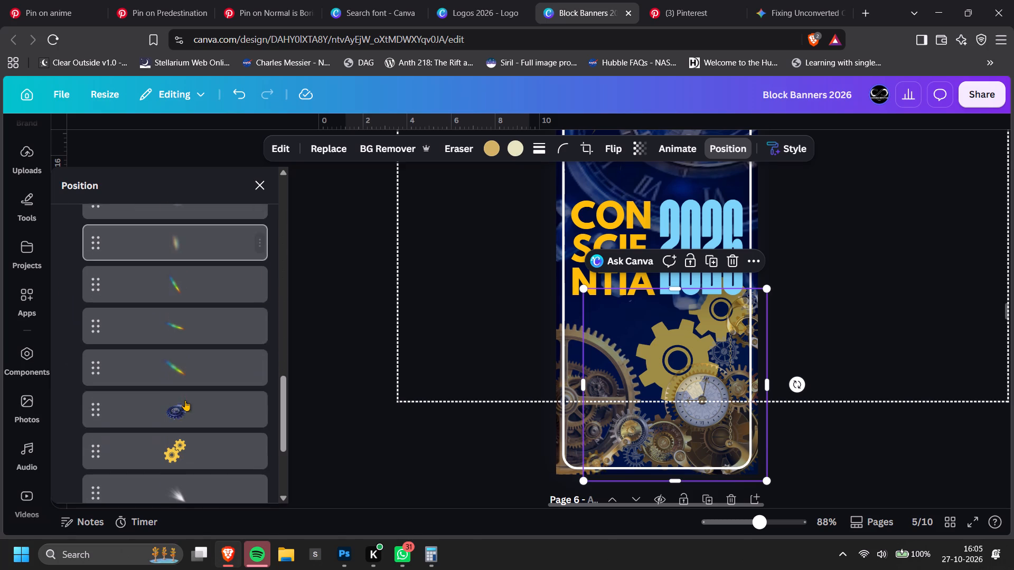
click(185, 417)
drag(636, 274, 654, 293)
drag(692, 357, 680, 355)
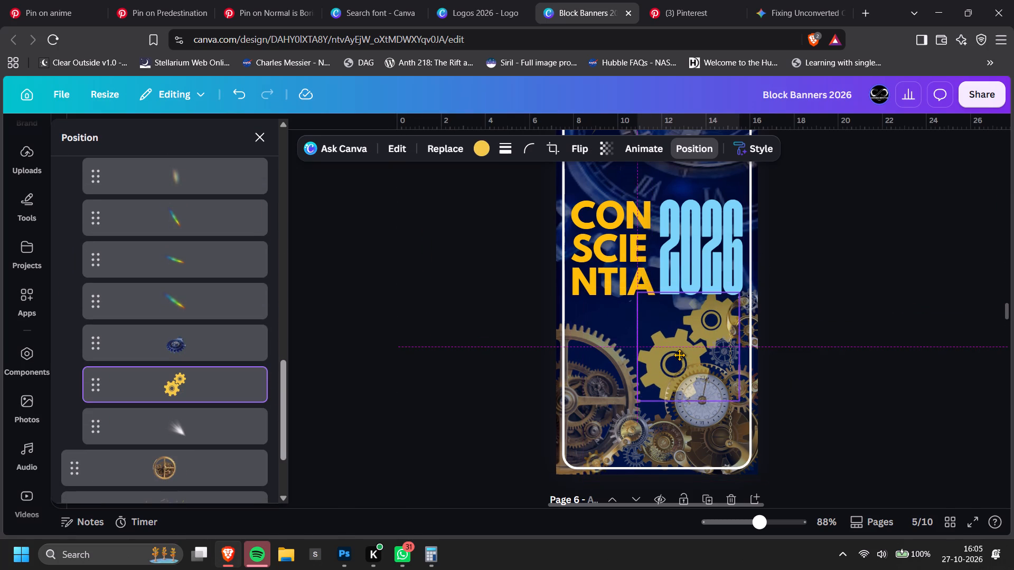
drag(680, 355, 678, 357)
Recolour the double-gear graphic with the dark red from the Conscientia 2026 Elements/BG palette.
click(488, 150)
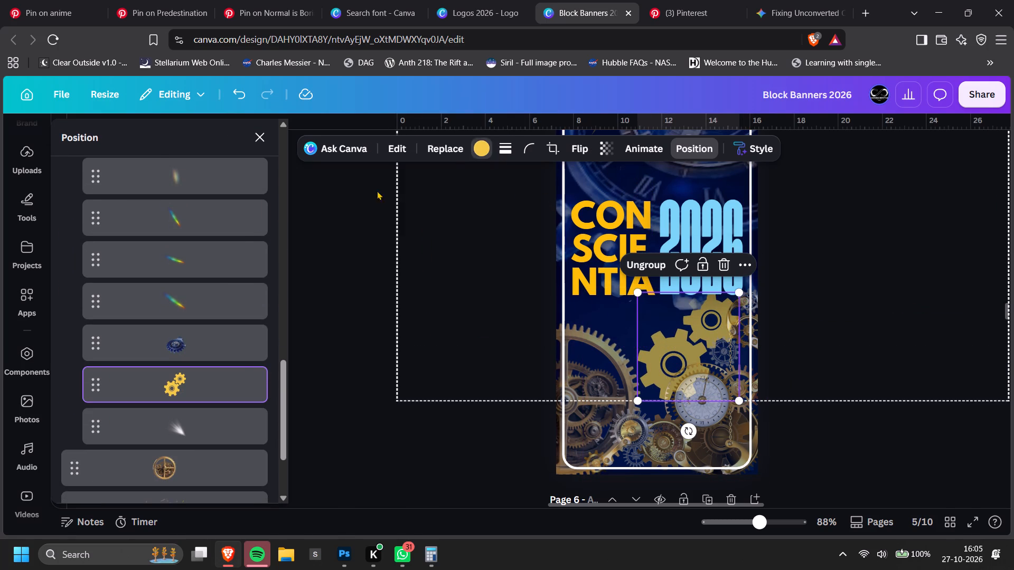
click(218, 404)
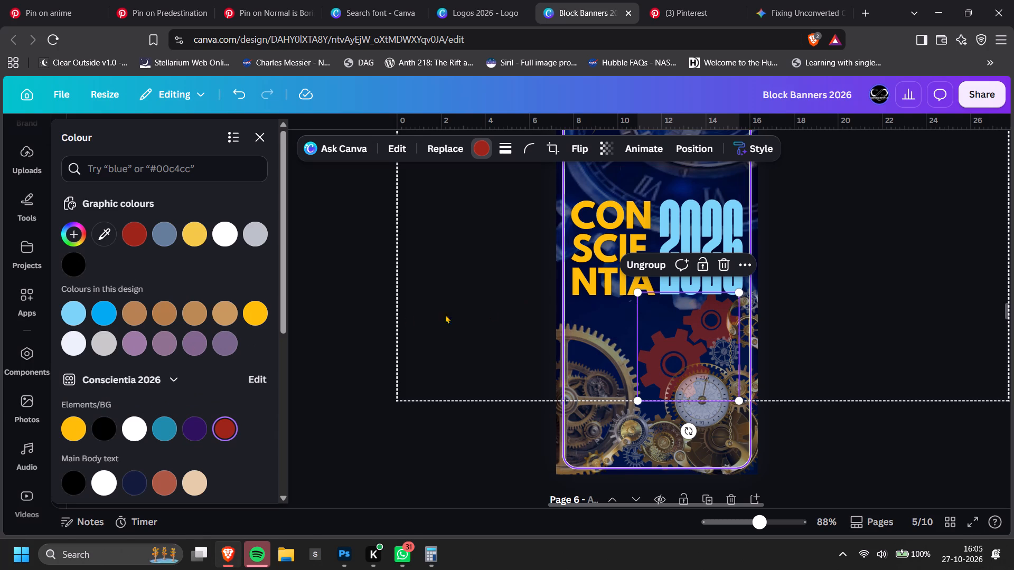
click(992, 441)
click(918, 443)
Shrink the large gold gear image slightly and move it higher along the banner's left edge.
ctrl+scroll(667, 387, down, 5)
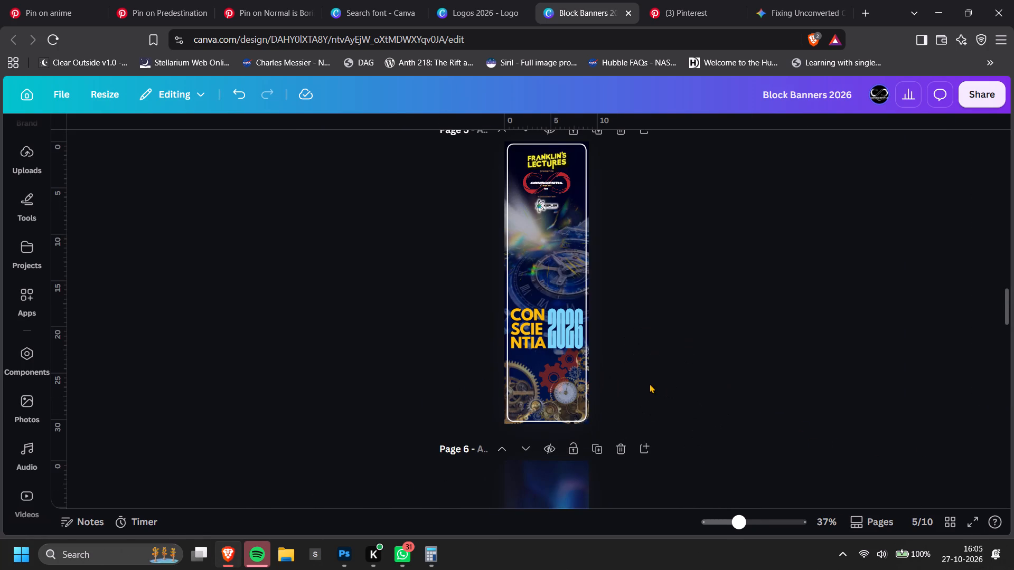
ctrl+scroll(633, 378, up, 4)
key(alt+1)
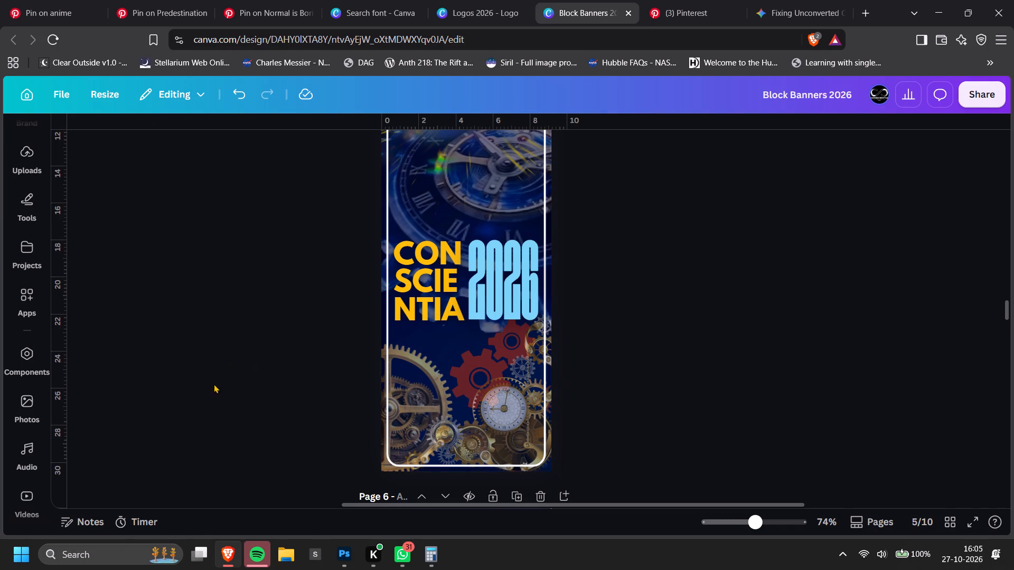
key(alt+1)
click(455, 326)
click(798, 149)
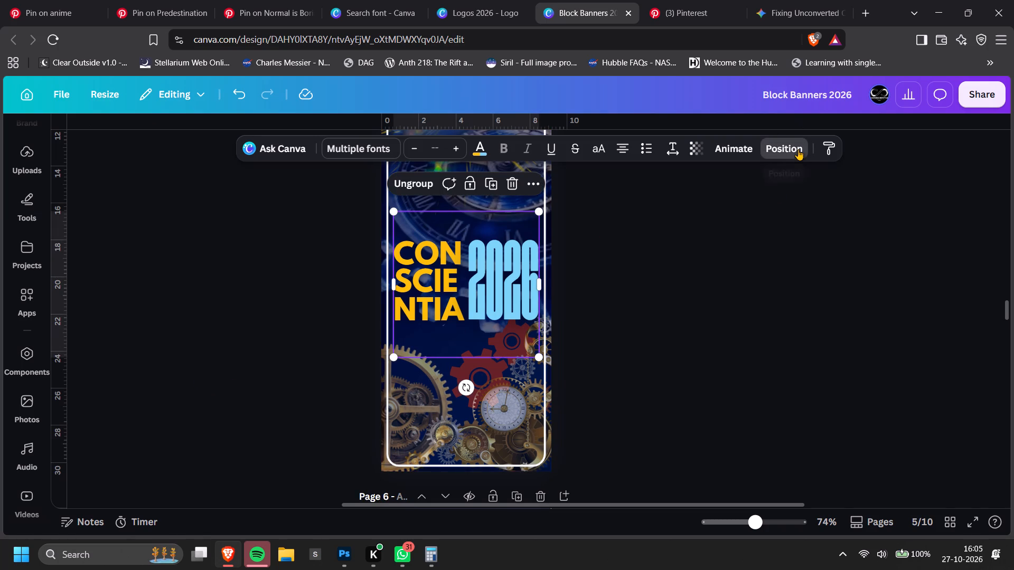
scroll(176, 384, down, 16)
scroll(174, 390, up, 1)
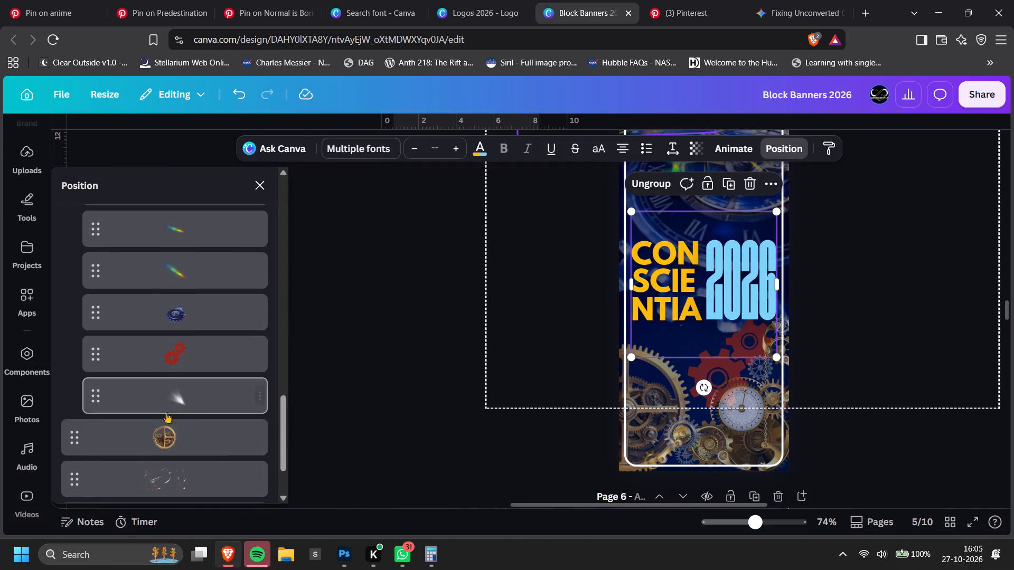
click(166, 432)
drag(690, 346, 673, 359)
drag(651, 411, 651, 405)
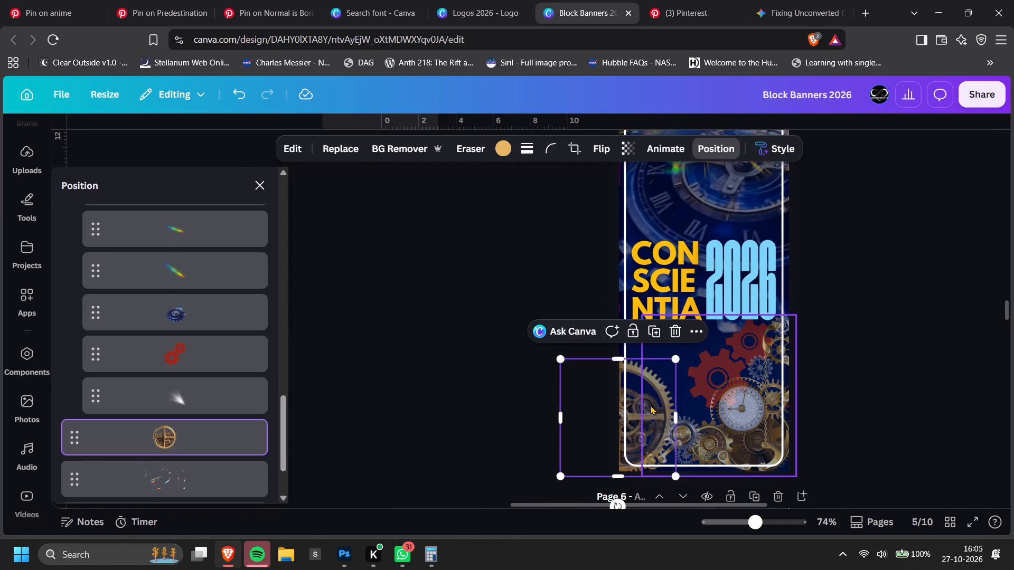
drag(651, 405, 653, 386)
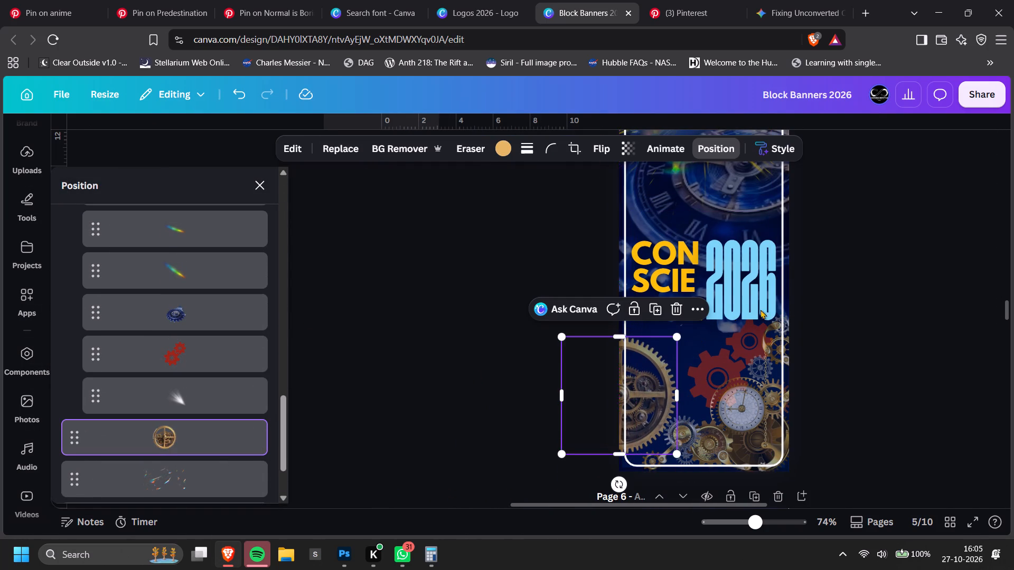
Move the CONSCIENTIA 2026 title group slightly higher, away from the gears.
drag(745, 293, 745, 277)
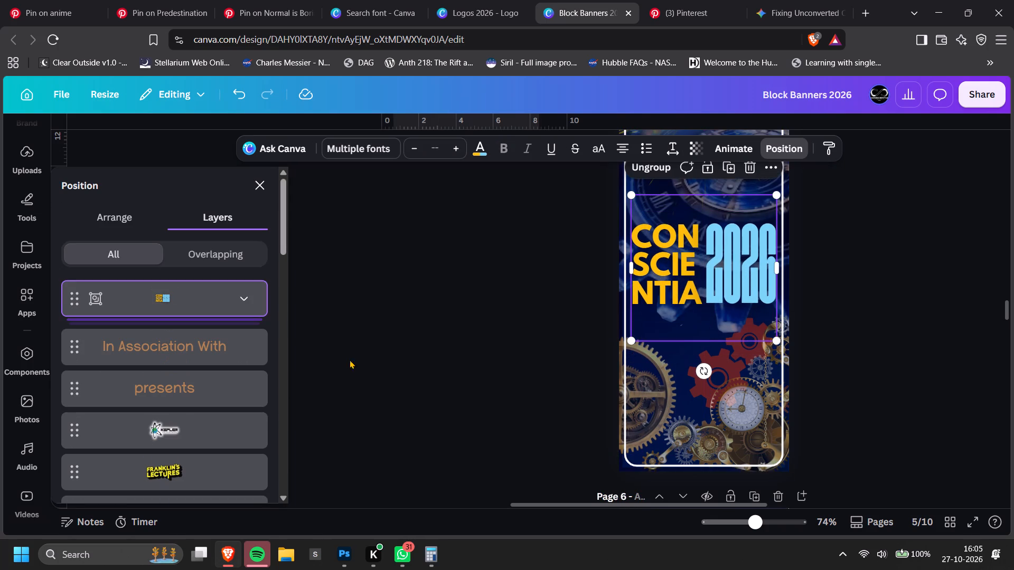
Shrink the large blue clock image in the artwork group slightly.
scroll(142, 410, down, 10)
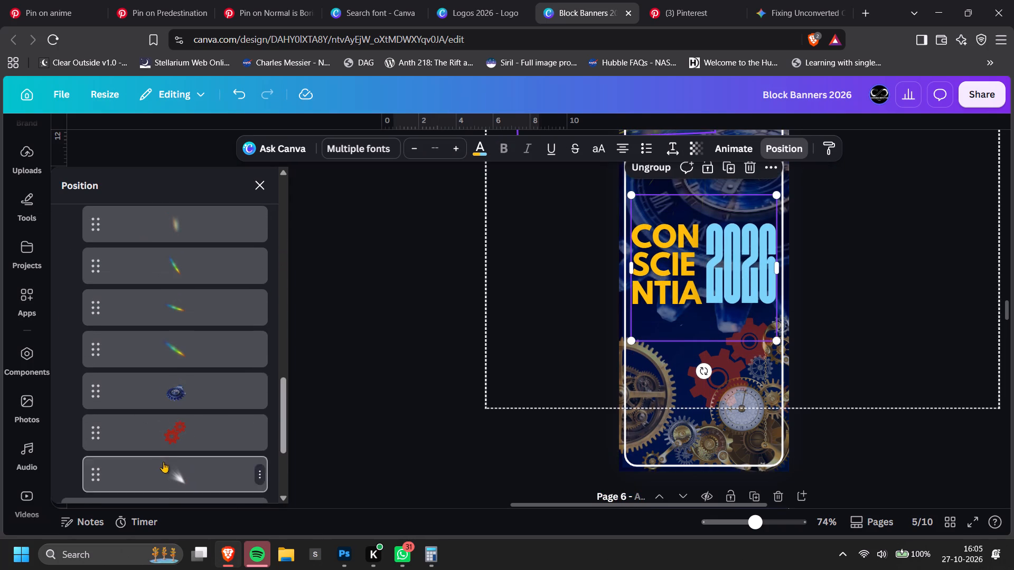
click(185, 394)
scroll(703, 348, up, 2)
ctrl+scroll(863, 406, down, 2)
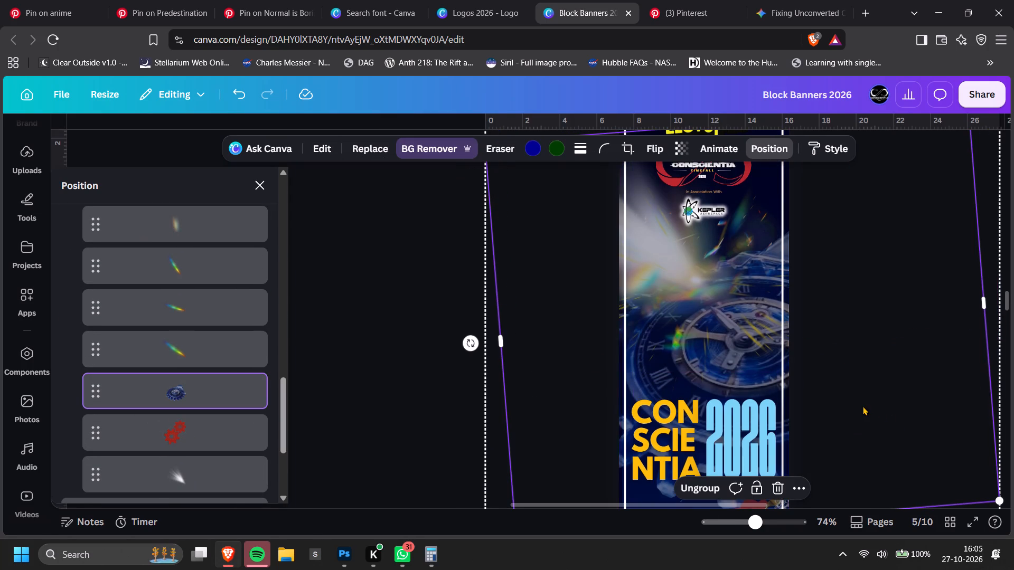
ctrl+scroll(863, 406, down, 1)
drag(942, 463, 930, 446)
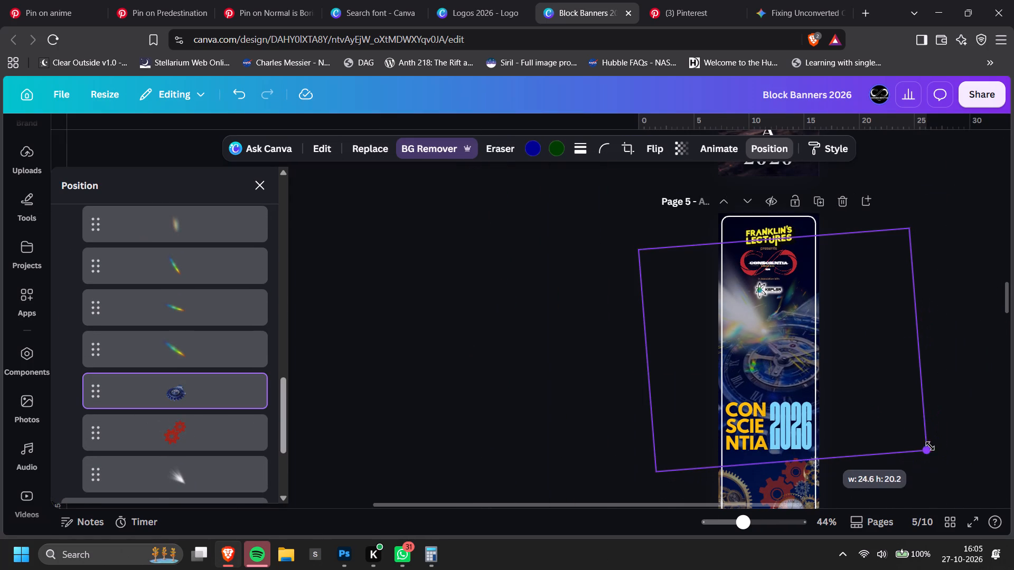
drag(930, 446, 941, 450)
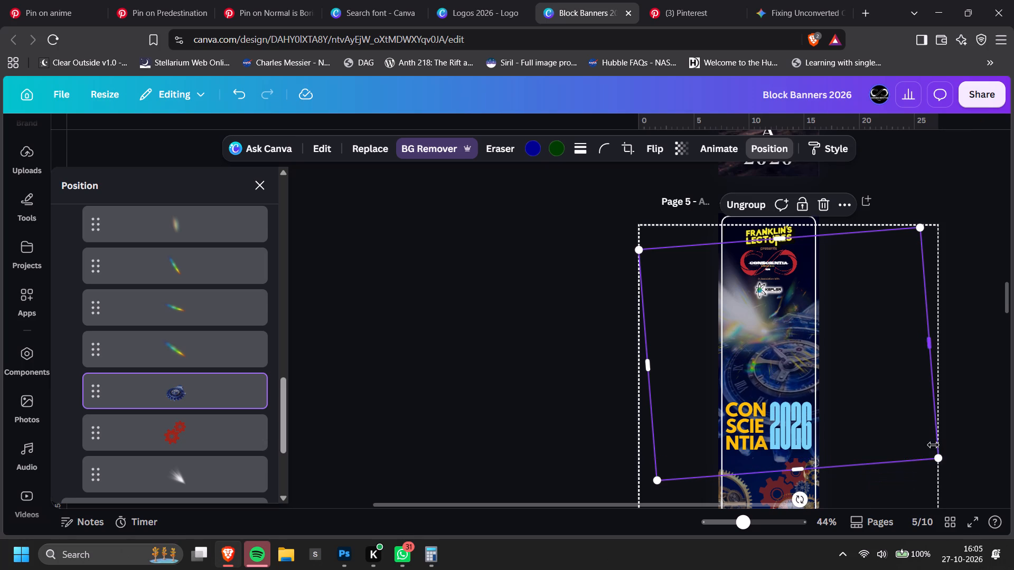
click(979, 353)
click(896, 355)
Scale the CONSCIENTIA 2026 title group down to about three quarters of its width and shift it right towards the banner's centre.
scroll(890, 355, down, 1)
ctrl+scroll(532, 328, up, 2)
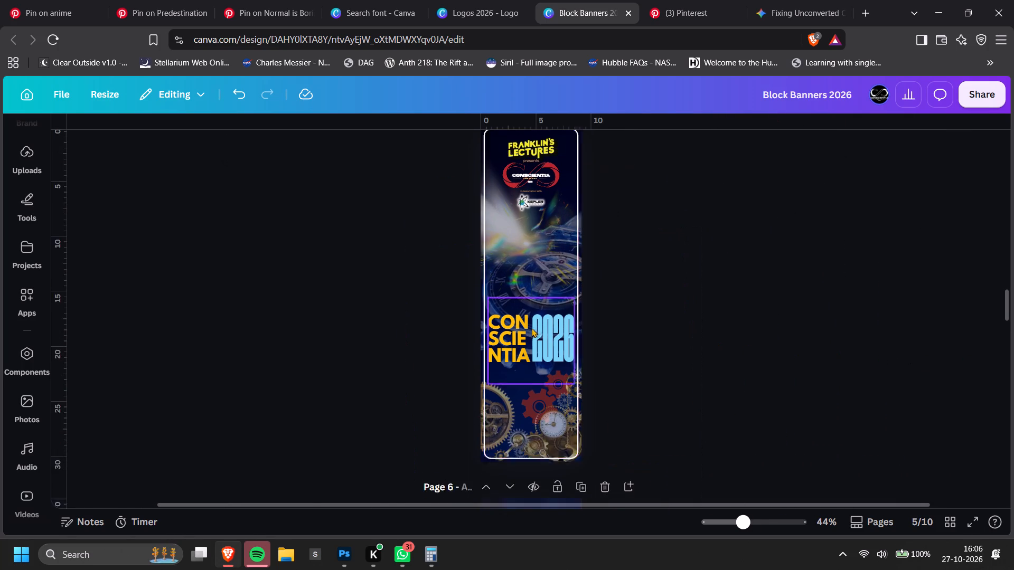
ctrl+scroll(532, 328, up, 1)
click(532, 330)
drag(602, 422, 568, 385)
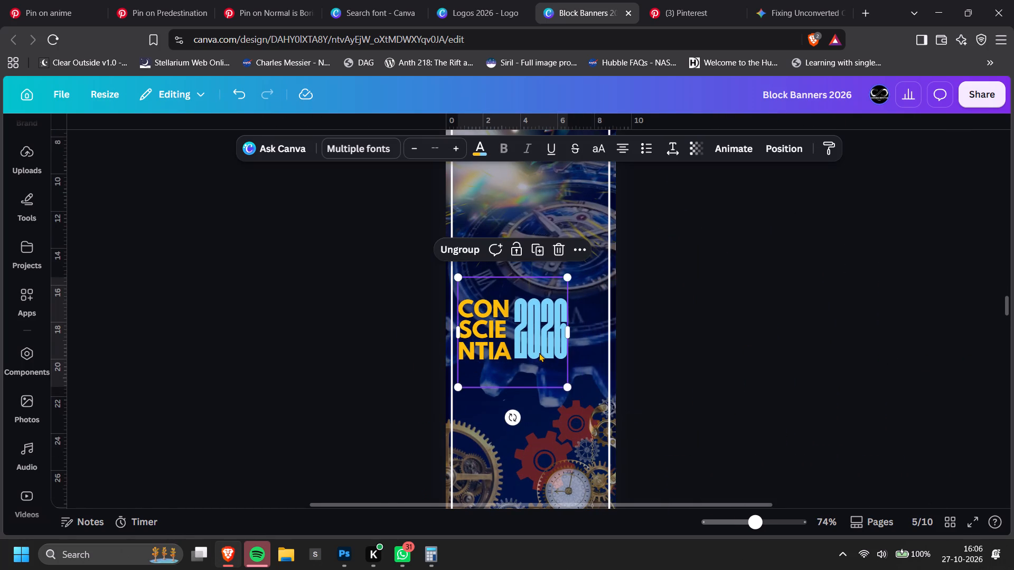
drag(539, 353, 555, 352)
click(756, 349)
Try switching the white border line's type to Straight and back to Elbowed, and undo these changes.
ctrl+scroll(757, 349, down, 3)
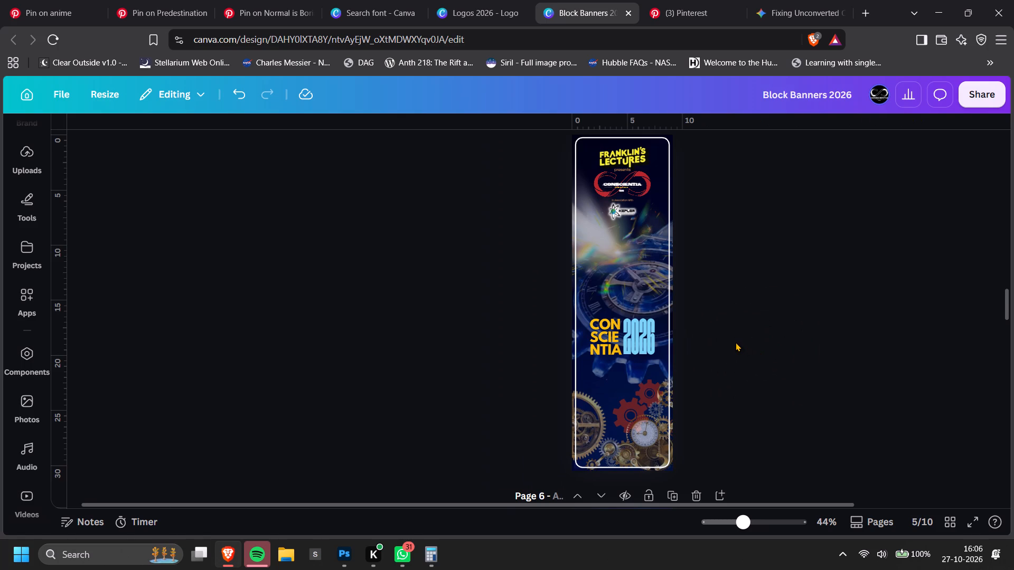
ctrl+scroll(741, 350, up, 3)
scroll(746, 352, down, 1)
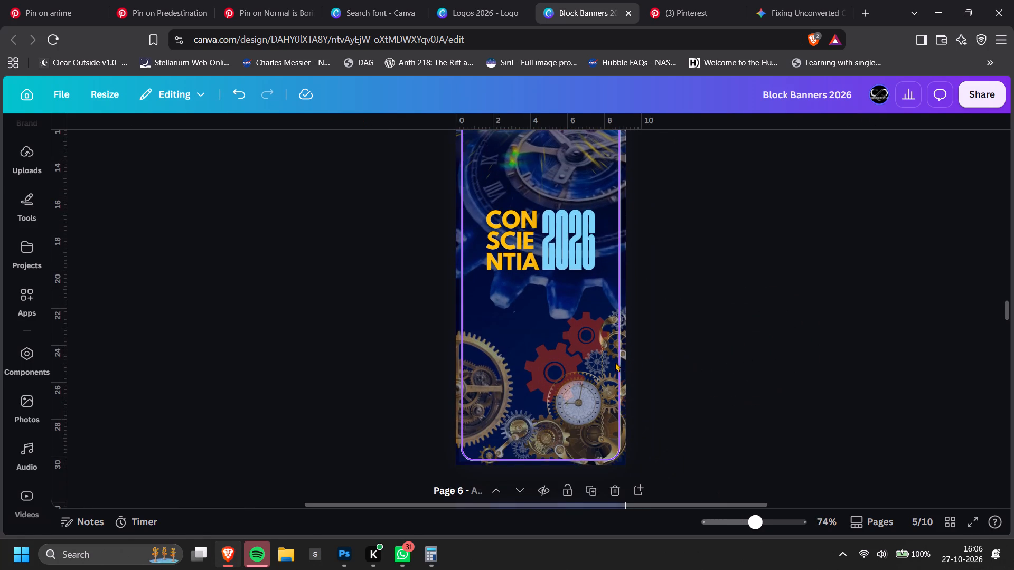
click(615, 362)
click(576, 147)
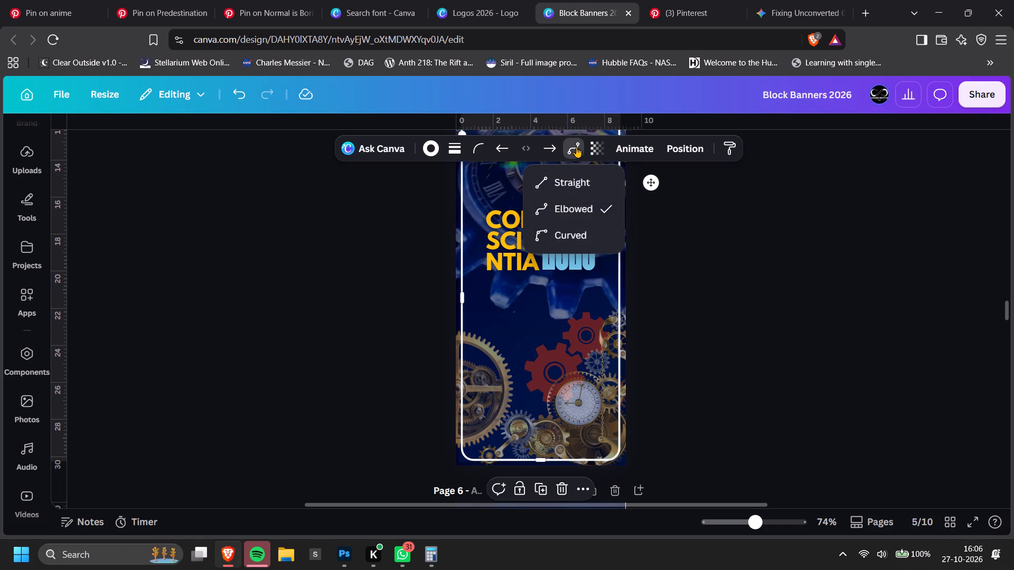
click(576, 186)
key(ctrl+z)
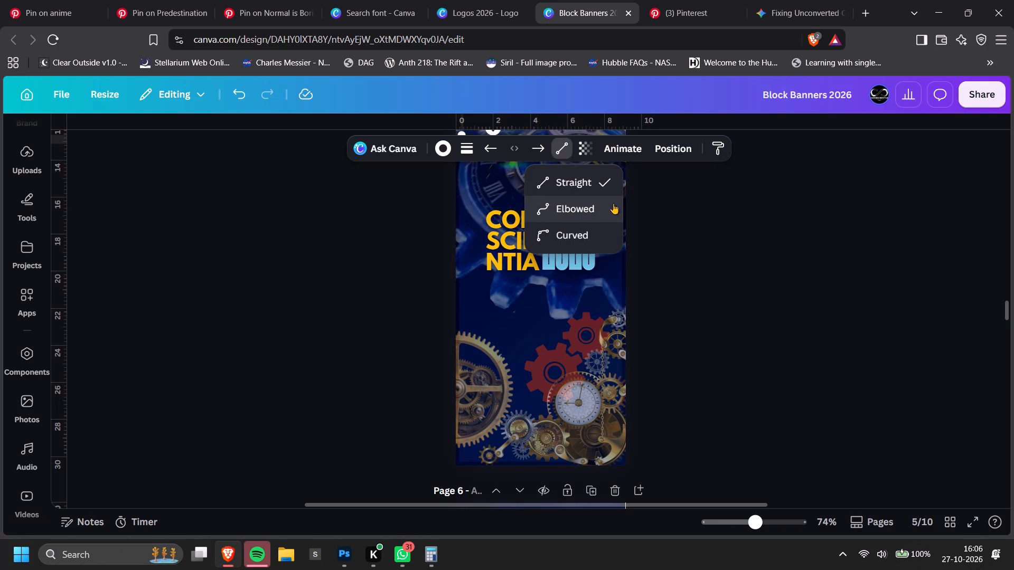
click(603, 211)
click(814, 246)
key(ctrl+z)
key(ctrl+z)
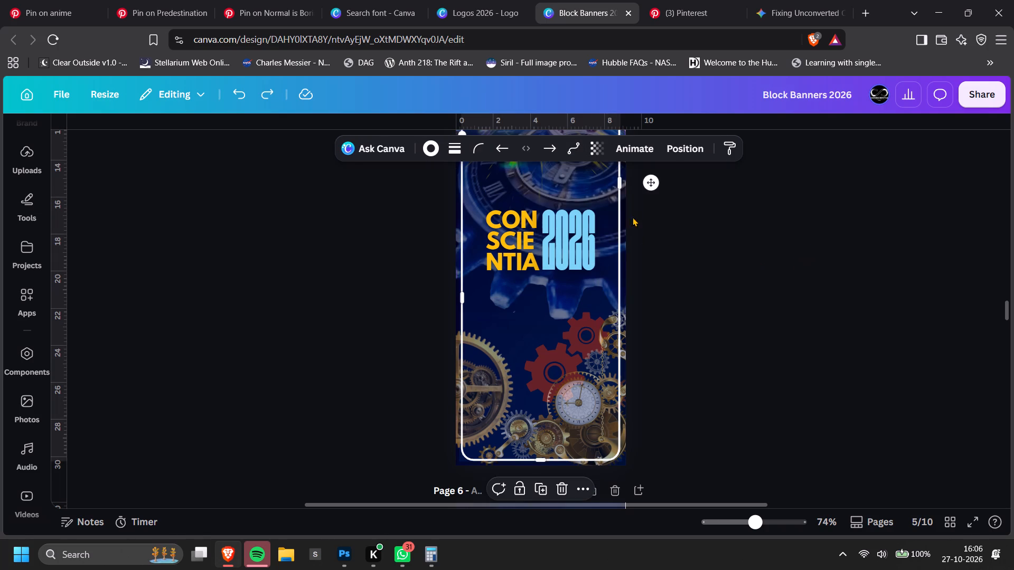
Remove the corner rounding from the white border line so the banner frame has square corners.
click(477, 151)
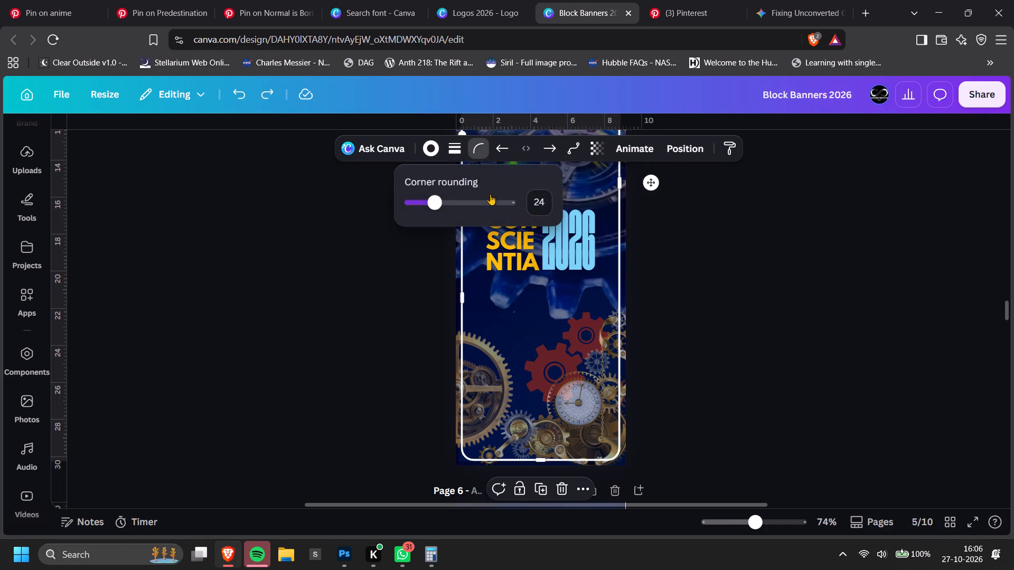
drag(455, 200, 349, 213)
double_click(711, 288)
ctrl+scroll(711, 288, down, 4)
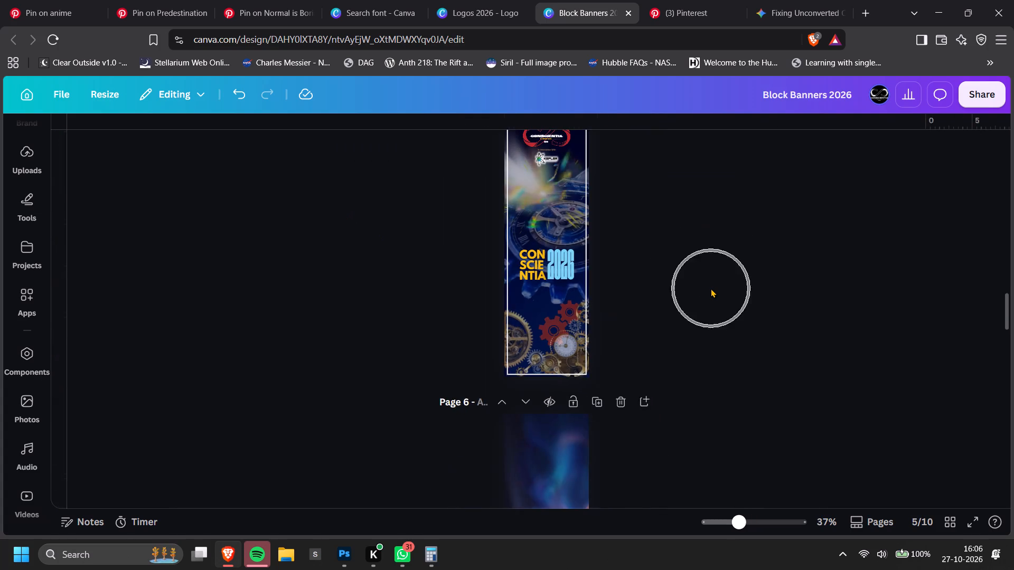
scroll(714, 288, up, 2)
scroll(706, 294, down, 1)
ctrl+scroll(613, 312, up, 2)
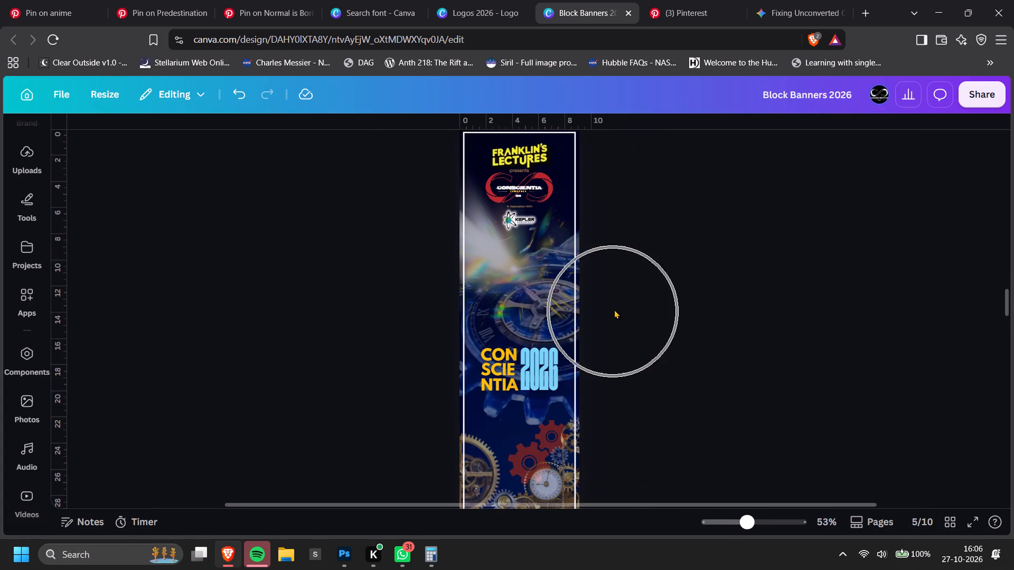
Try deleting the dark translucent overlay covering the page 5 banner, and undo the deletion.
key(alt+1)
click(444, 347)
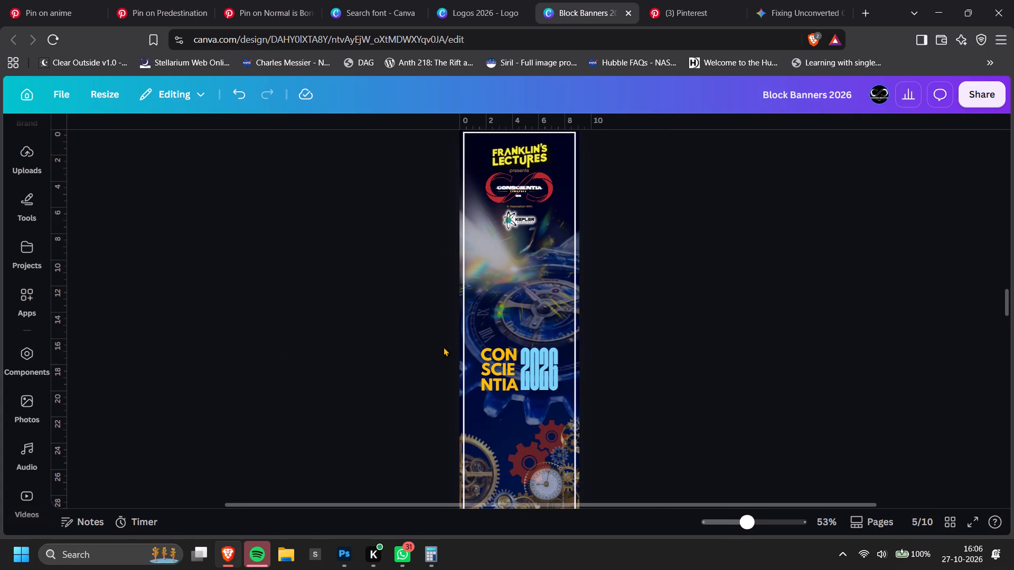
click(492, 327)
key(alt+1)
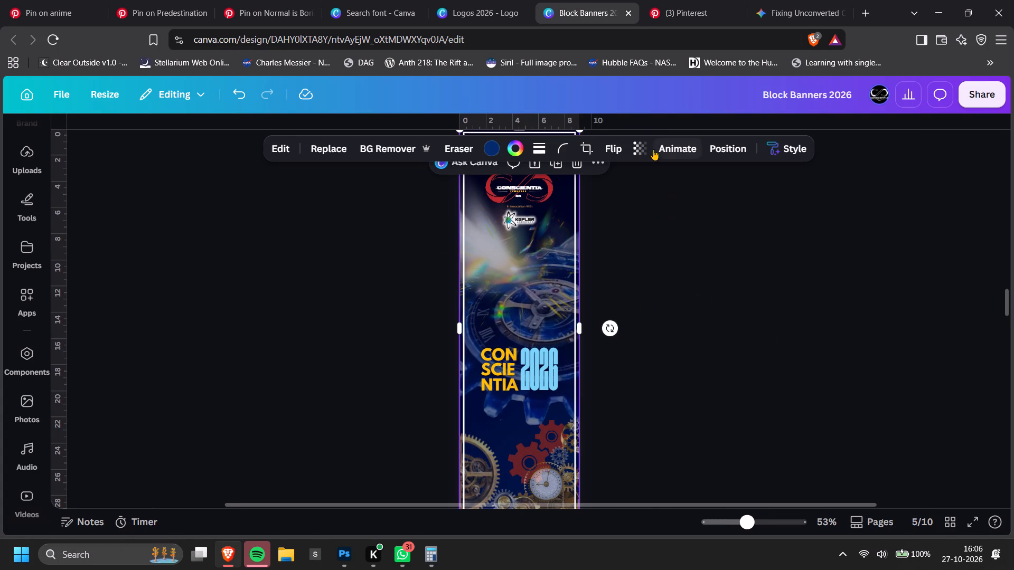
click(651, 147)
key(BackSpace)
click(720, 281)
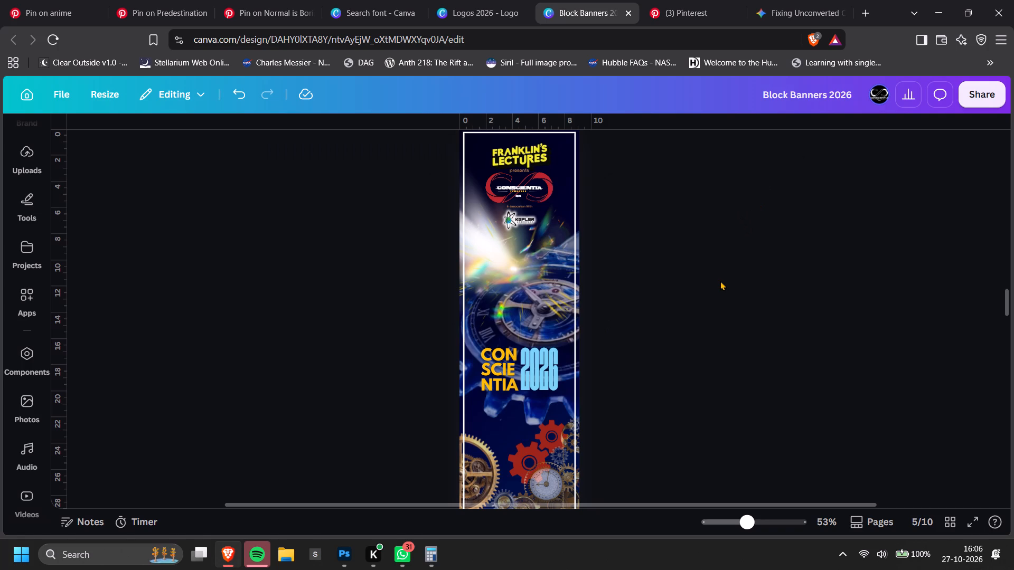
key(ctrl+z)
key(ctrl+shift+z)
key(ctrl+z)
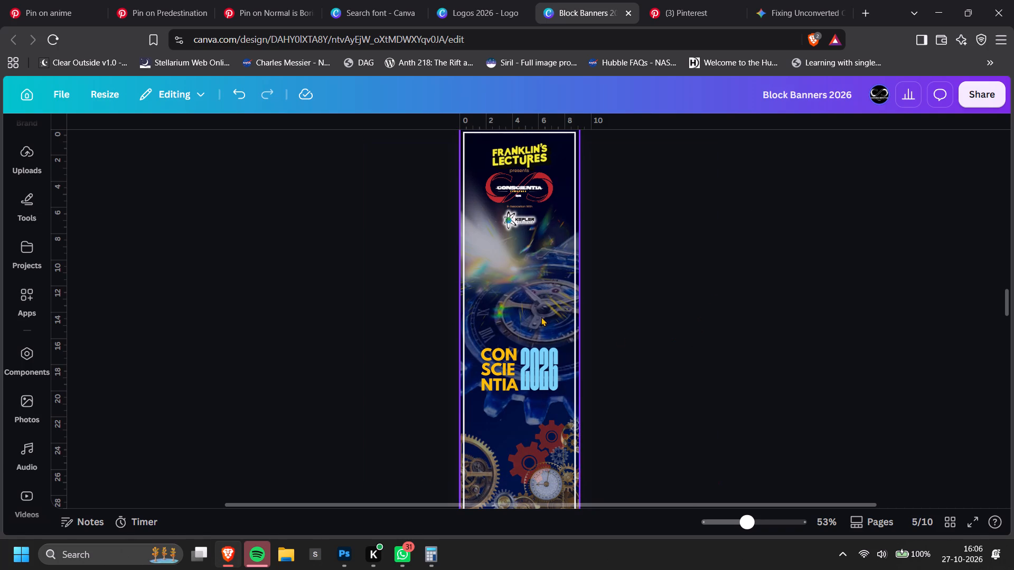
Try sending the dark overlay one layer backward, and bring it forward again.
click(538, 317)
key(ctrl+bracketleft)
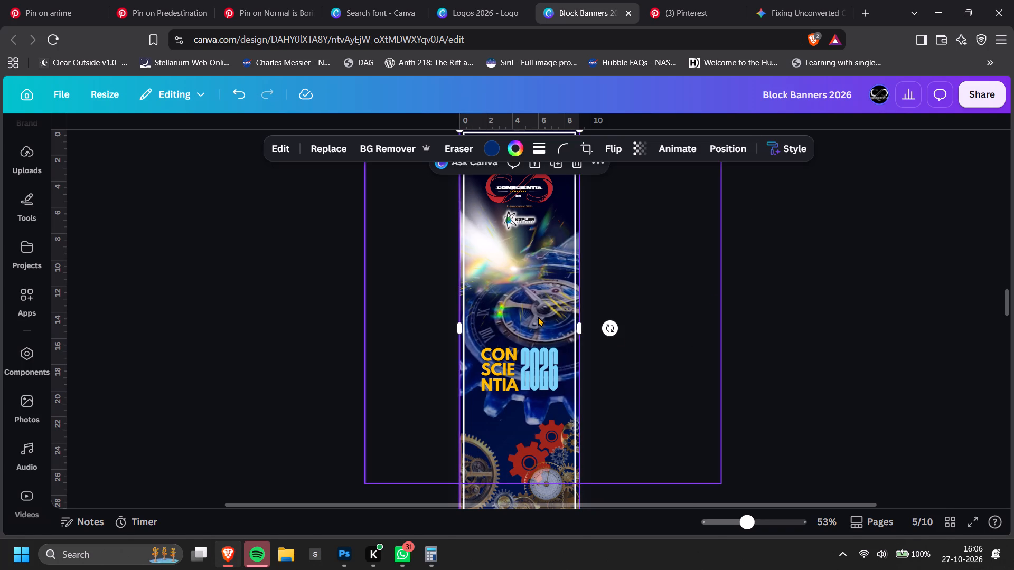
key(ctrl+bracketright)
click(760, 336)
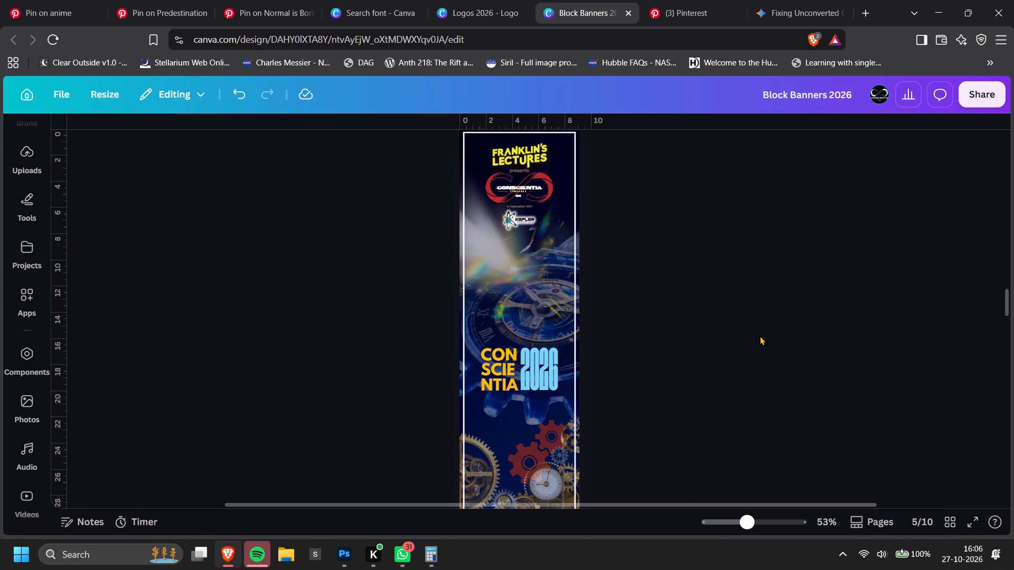
Move the clock artwork group above the dark overlay in the layer order, directly below the brass gears-and-clock image.
key(alt+1)
click(468, 271)
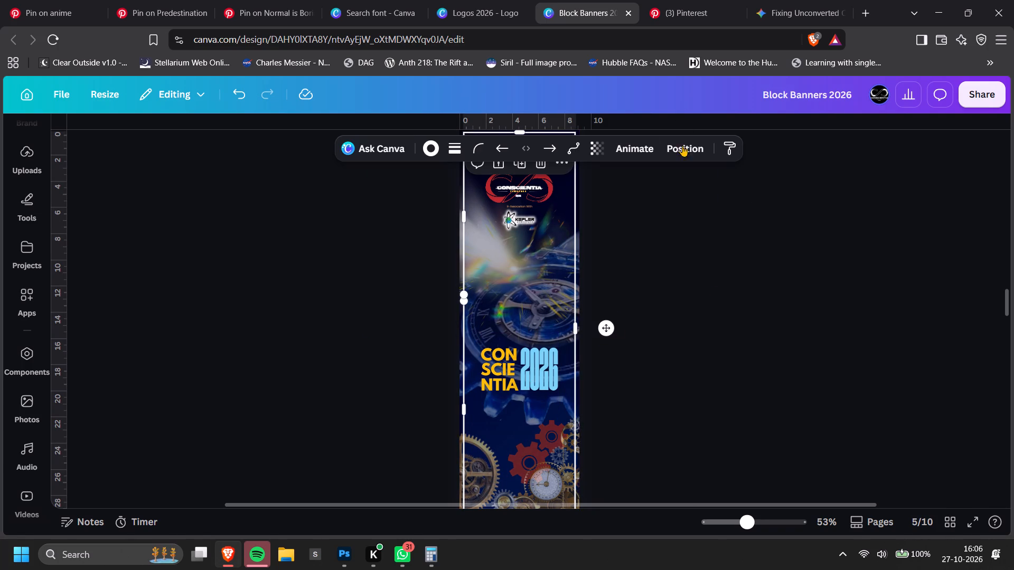
click(682, 149)
click(228, 180)
scroll(206, 272, down, 2)
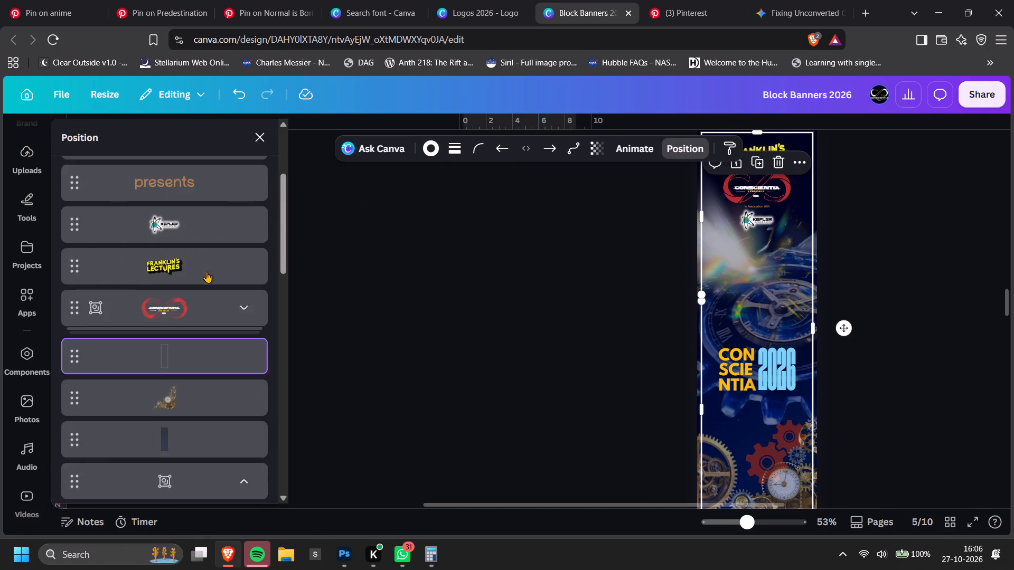
scroll(214, 371, down, 2)
click(193, 262)
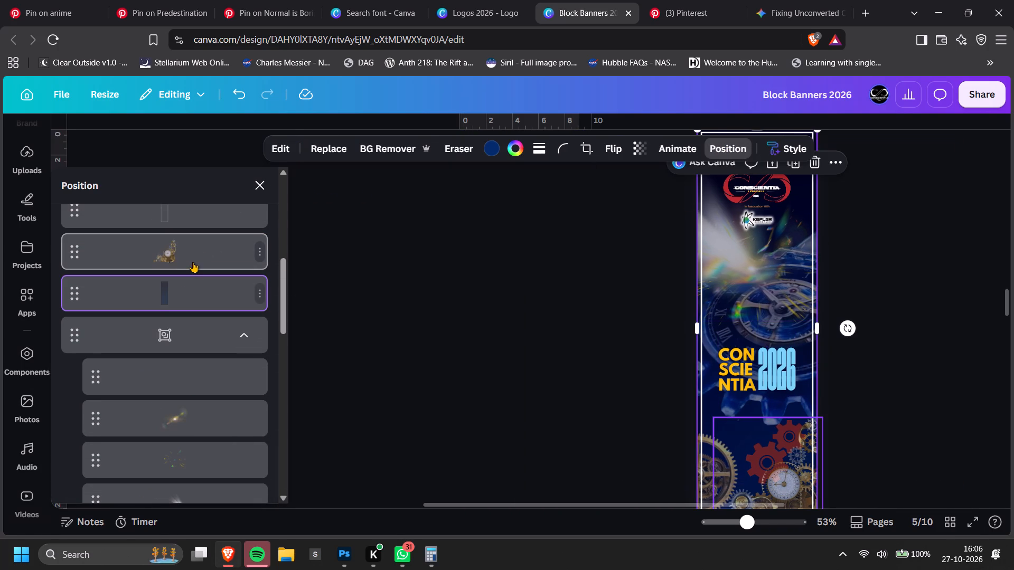
scroll(863, 354, down, 2)
scroll(863, 357, up, 1)
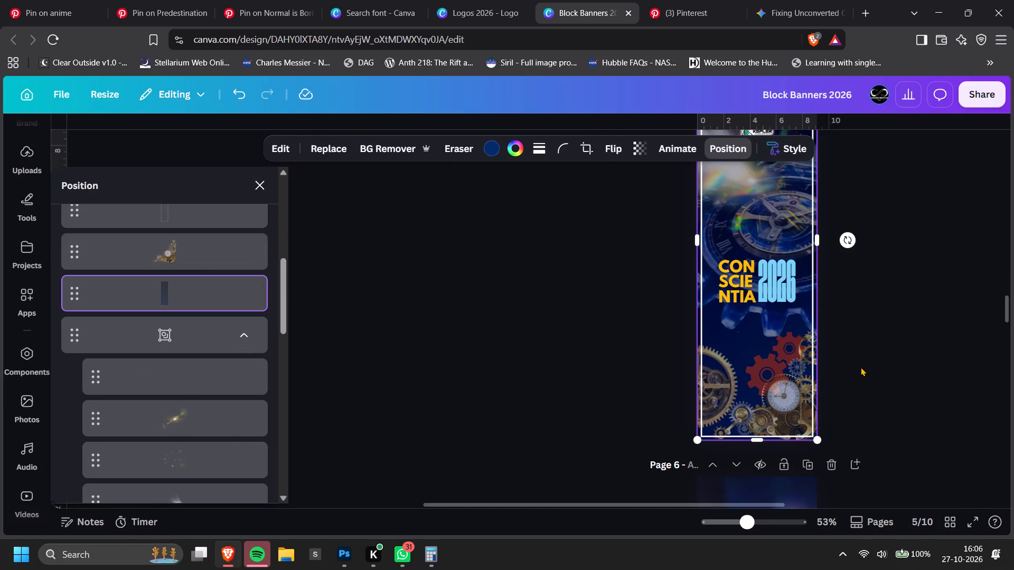
scroll(965, 385, up, 1)
click(186, 337)
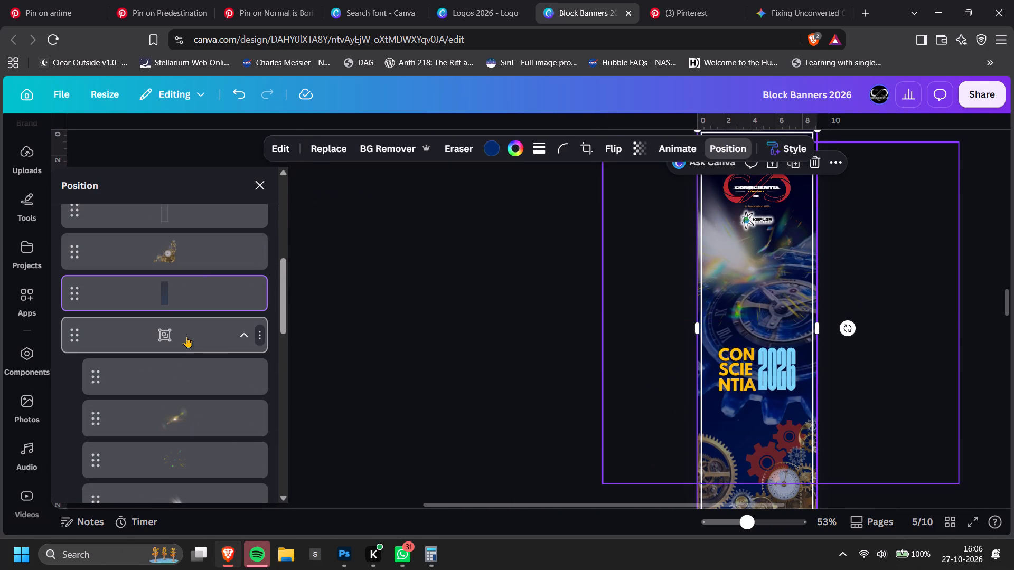
drag(186, 337, 198, 275)
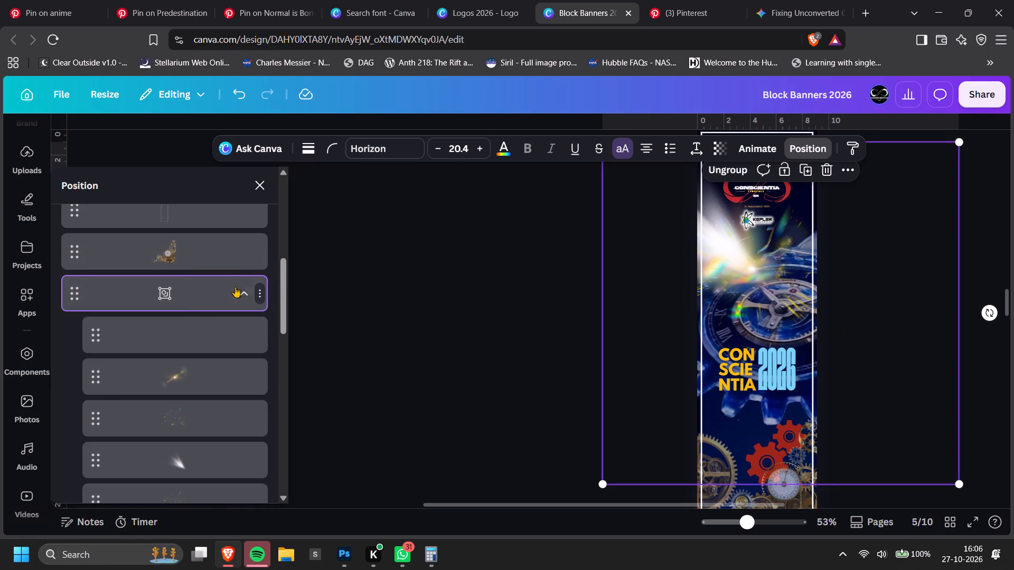
click(238, 287)
Scale the clock artwork group down slightly to about 26.9 wide by 25.8 high.
scroll(871, 290, up, 2)
scroll(872, 295, down, 1)
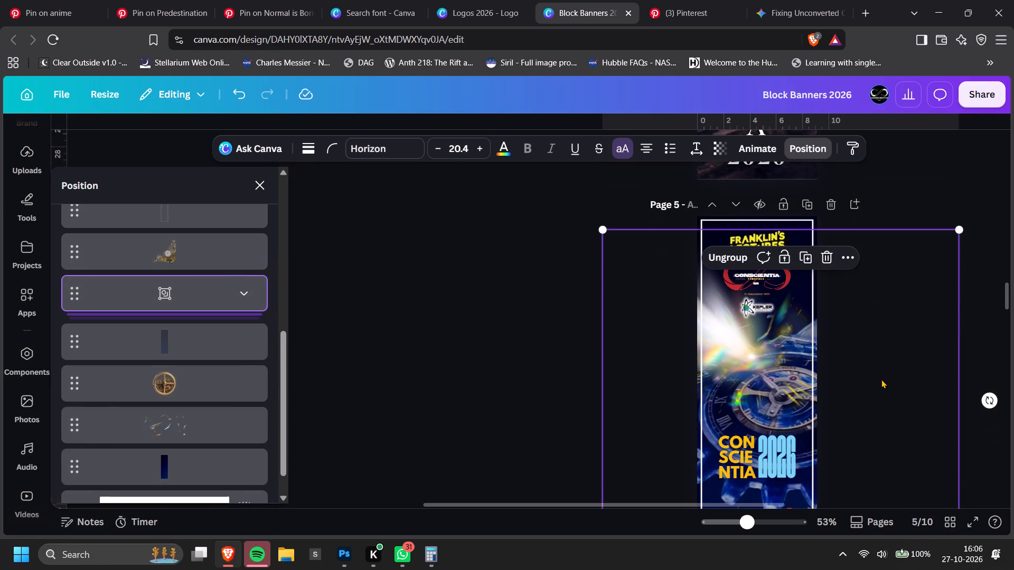
scroll(882, 398, down, 1)
drag(958, 483, 969, 490)
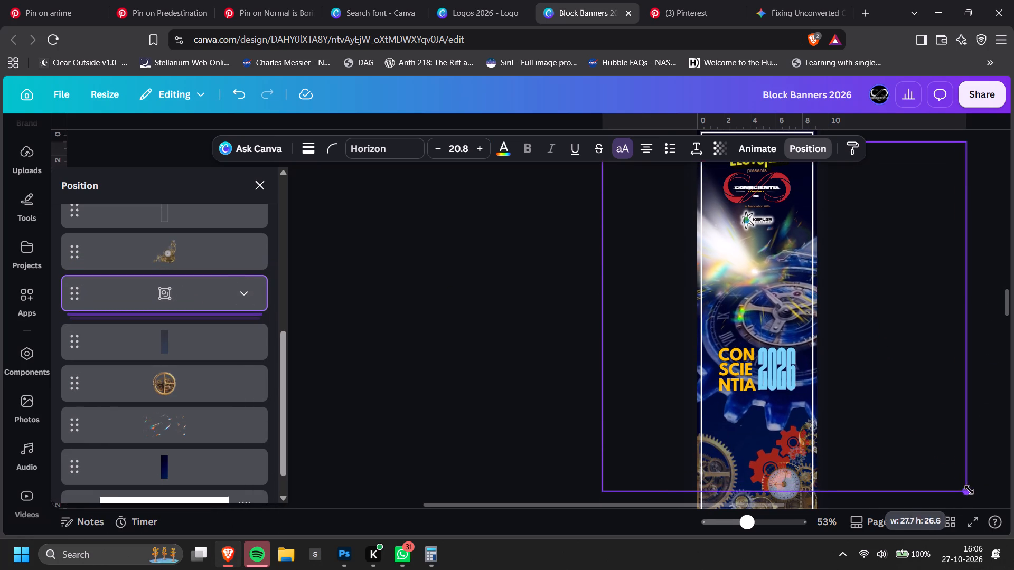
drag(969, 490, 953, 482)
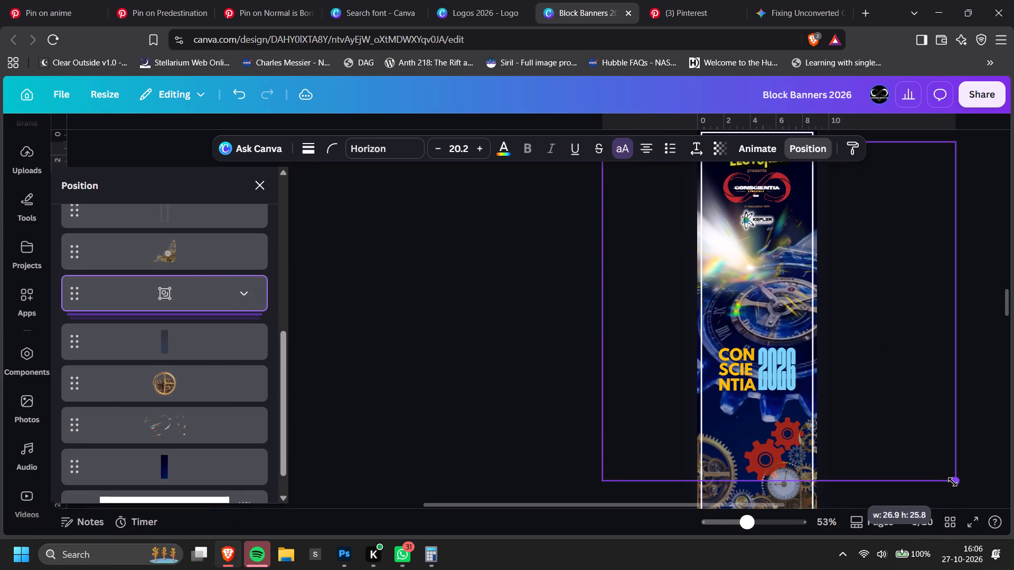
click(255, 291)
double_click(249, 292)
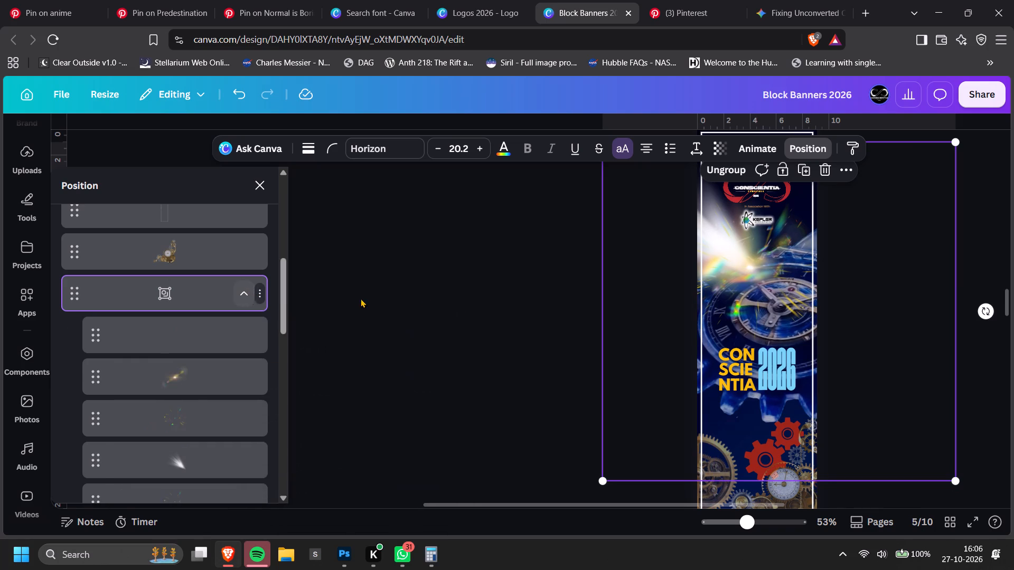
double_click(426, 299)
ctrl+scroll(738, 283, down, 2)
ctrl+scroll(738, 287, up, 1)
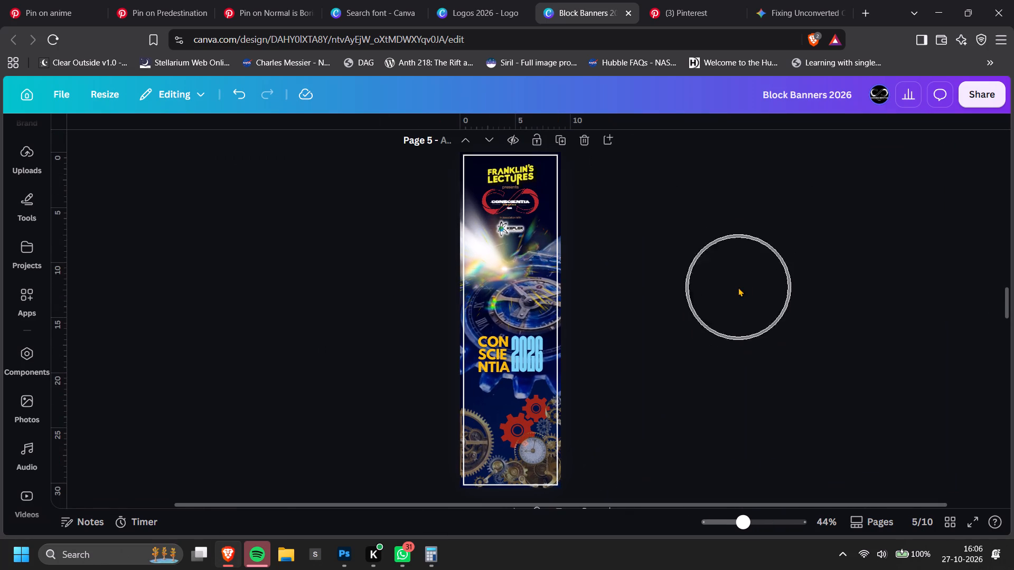
Shrink the brass gears-and-clock image and keep it tucked into the banner's lower right corner.
key(alt+1)
click(511, 402)
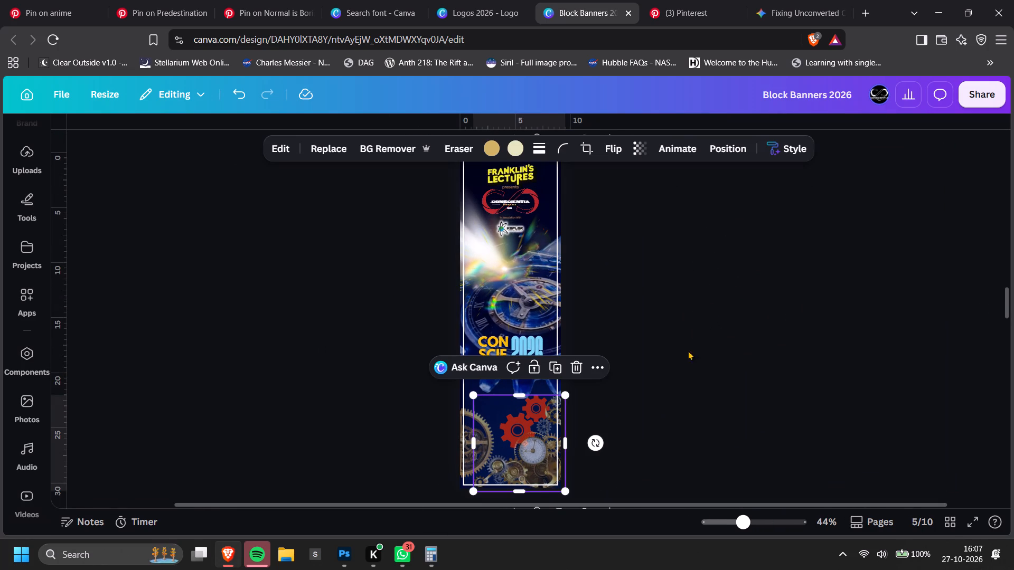
drag(569, 393, 570, 402)
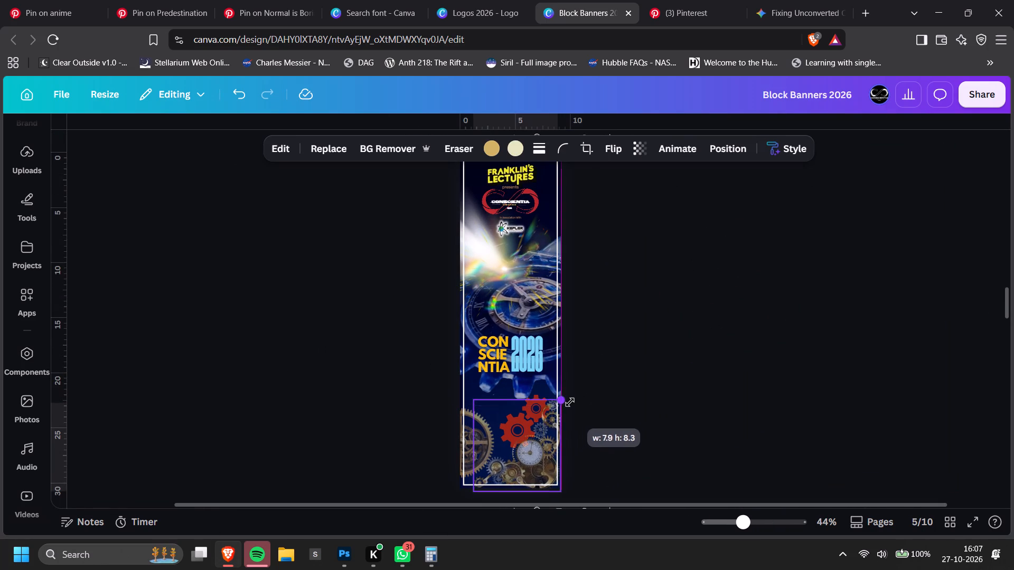
drag(570, 402, 571, 401)
click(533, 436)
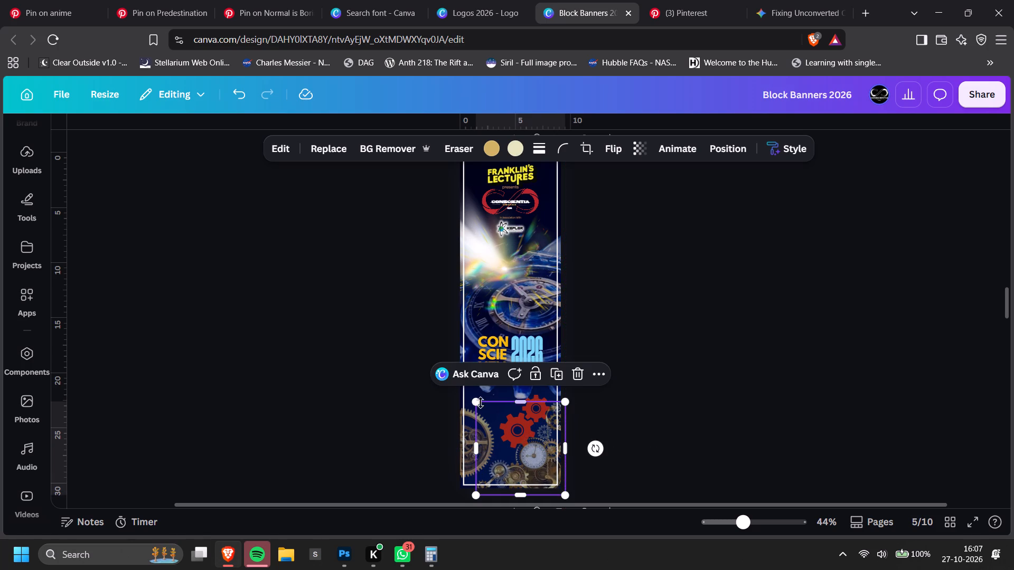
drag(475, 402, 485, 414)
click(550, 464)
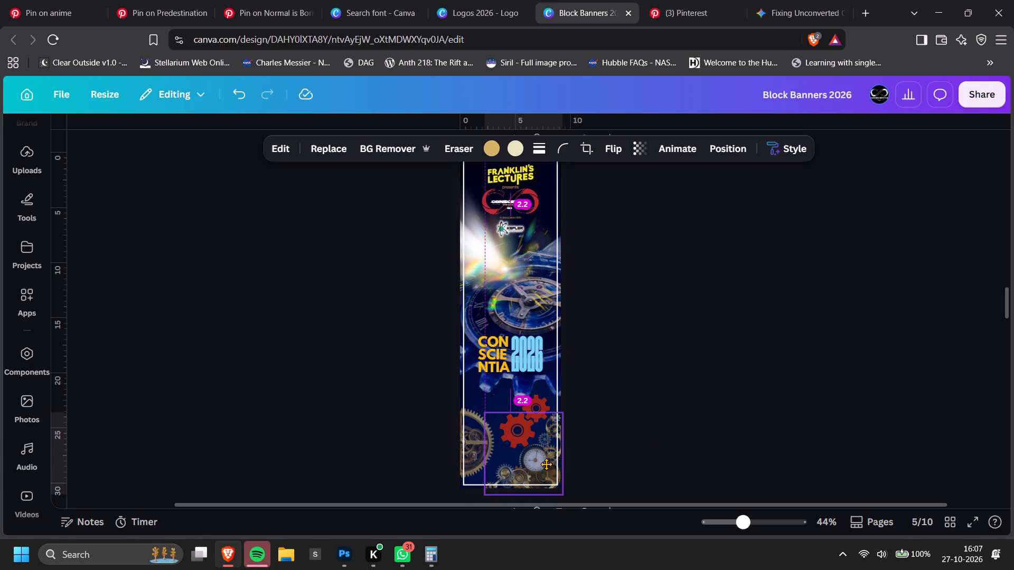
click(473, 430)
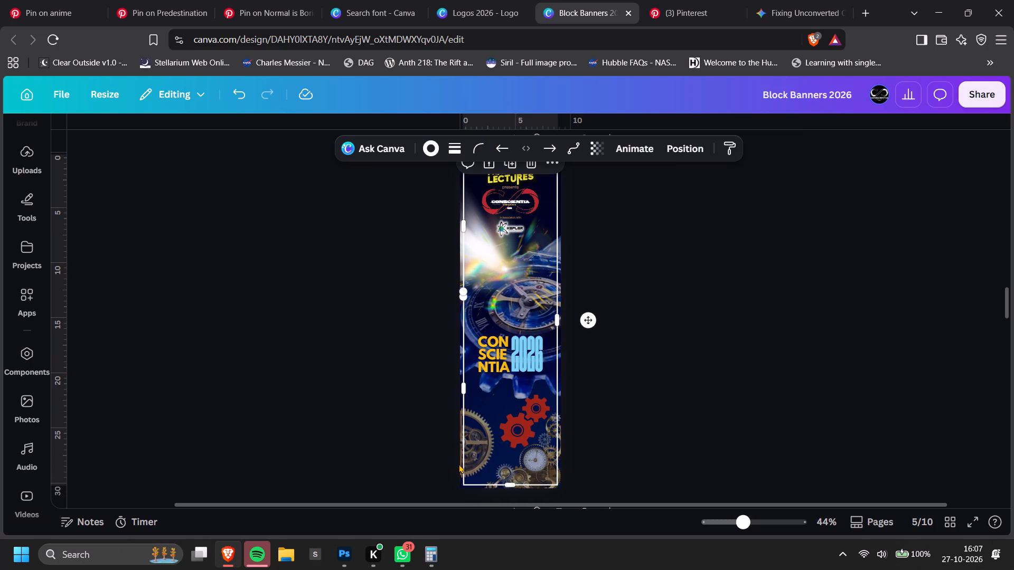
click(641, 407)
Select the red gears inside the artwork group through the layer list and shrink them slightly.
key(alt+1)
click(488, 331)
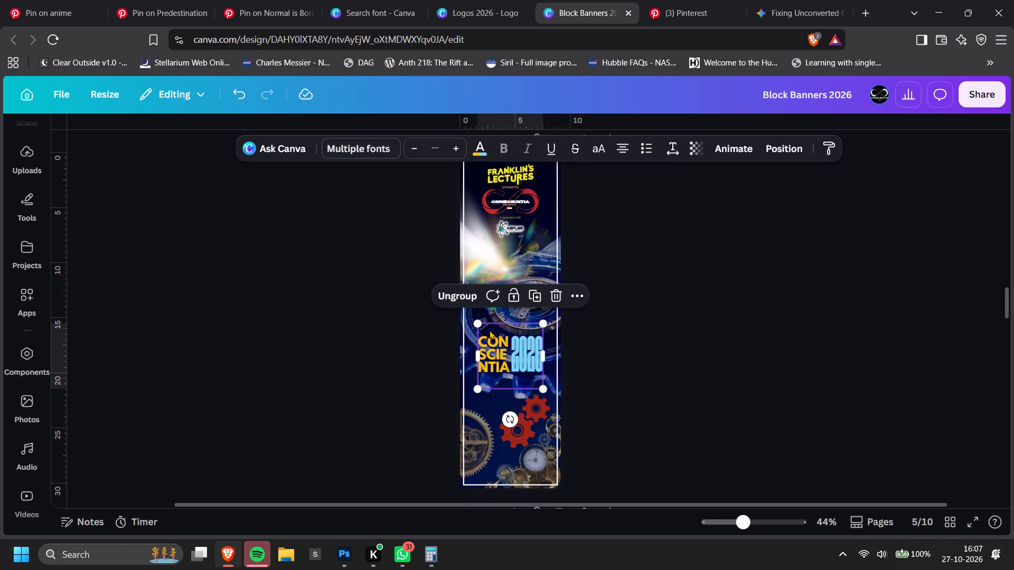
click(793, 145)
click(191, 217)
scroll(195, 322, down, 4)
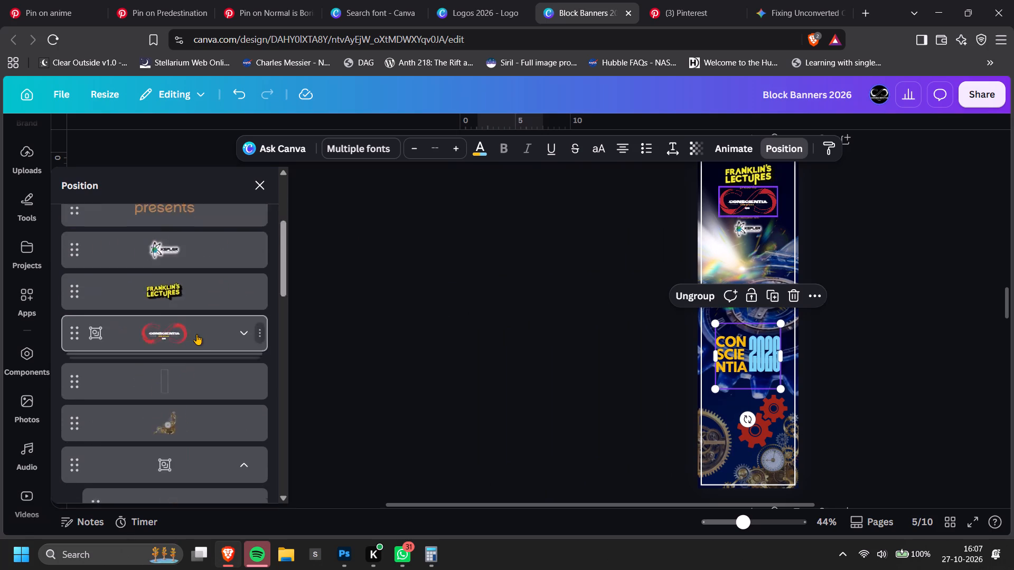
scroll(196, 334, down, 7)
click(190, 307)
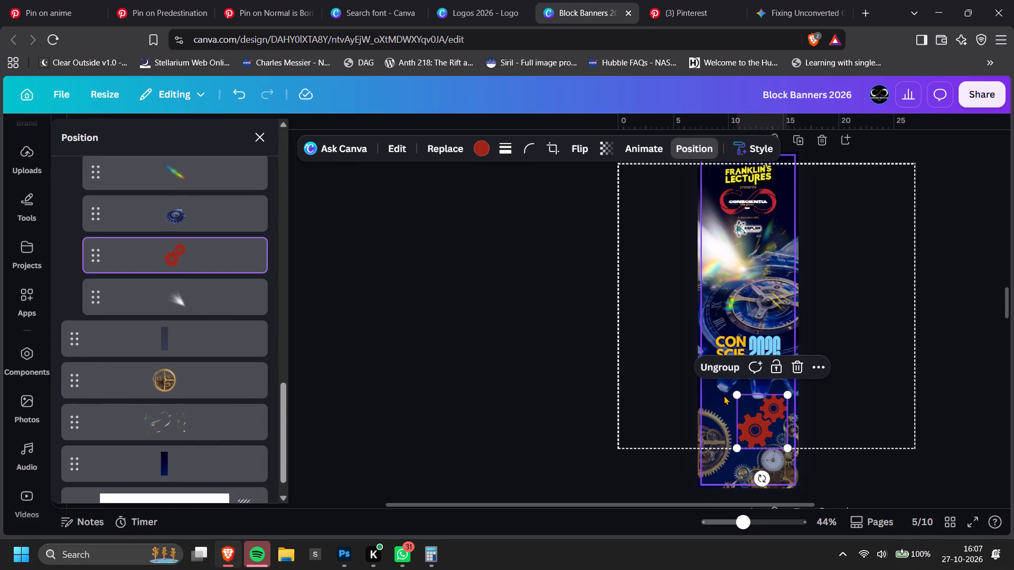
drag(733, 395, 742, 400)
Rotate the large gold gear wheel at the banner's lower left edge counterclockwise and shift it slightly up and right.
click(167, 384)
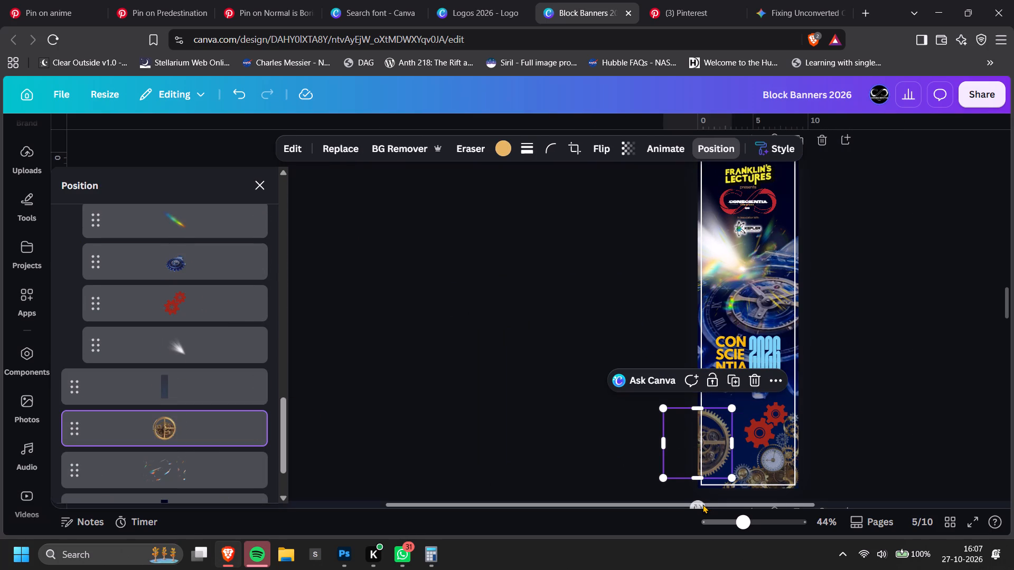
drag(700, 504, 710, 502)
scroll(676, 448, down, 2)
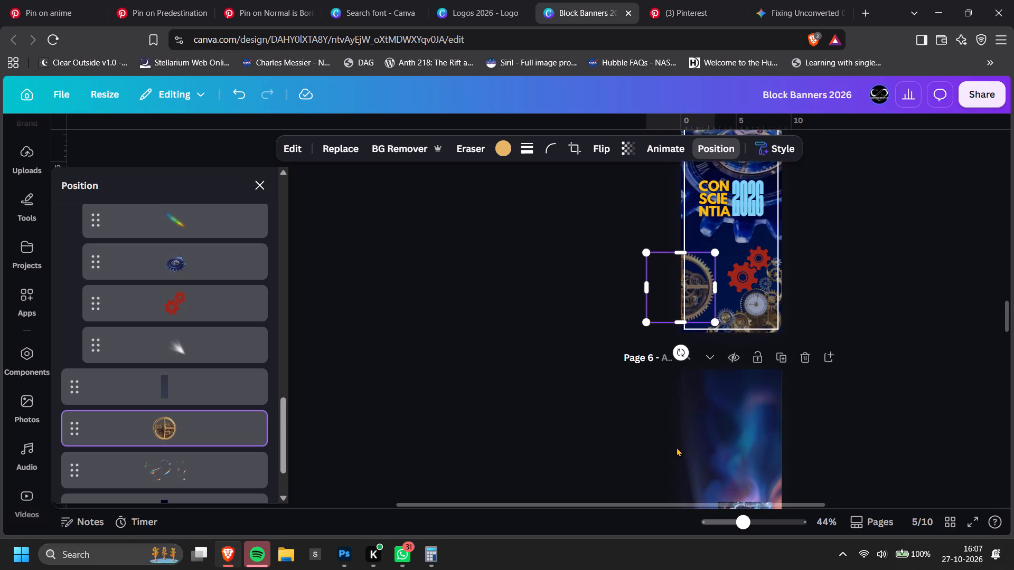
scroll(684, 370, up, 1)
drag(682, 421, 713, 406)
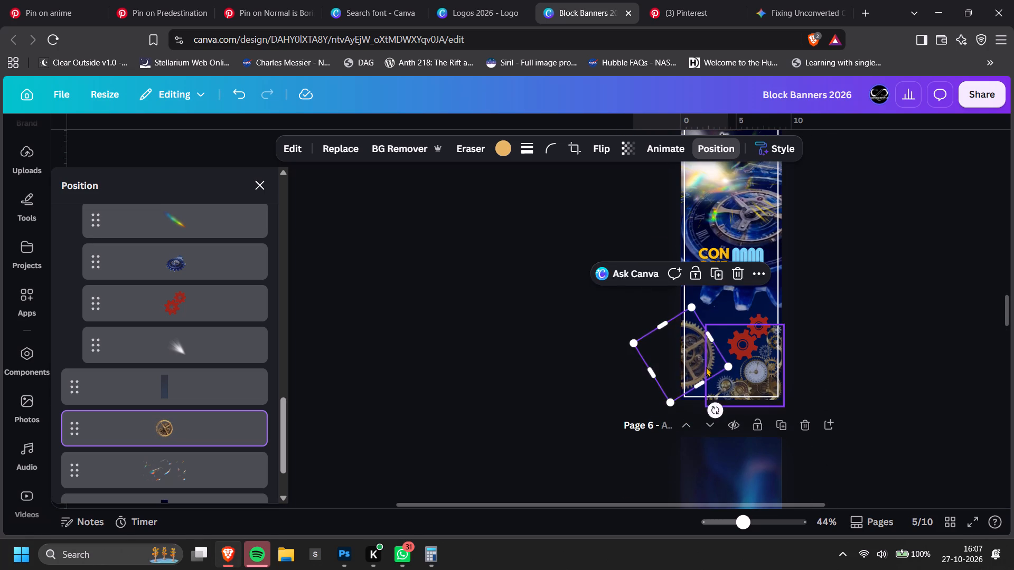
drag(706, 367, 712, 360)
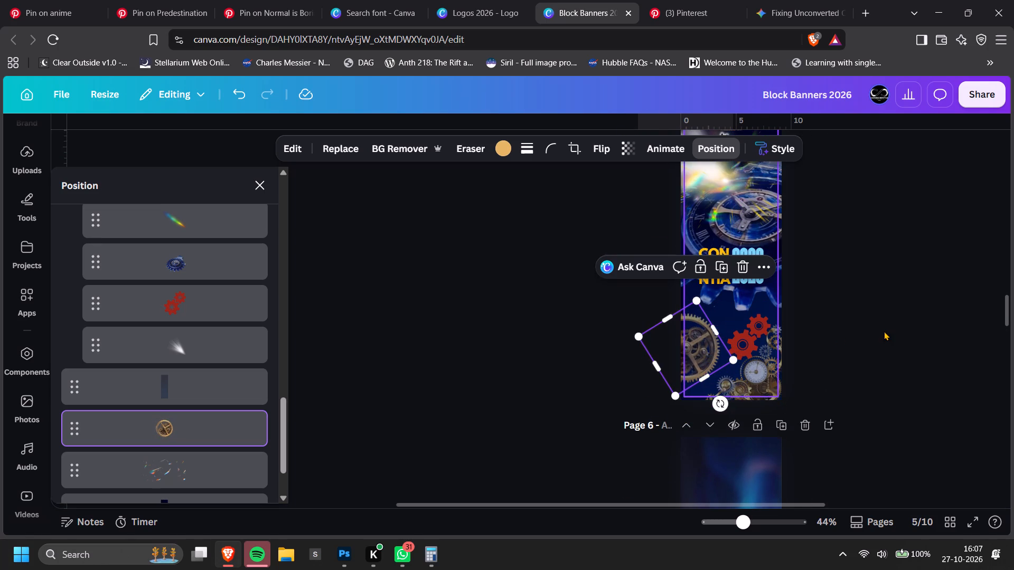
scroll(884, 331, up, 1)
click(885, 332)
click(885, 332)
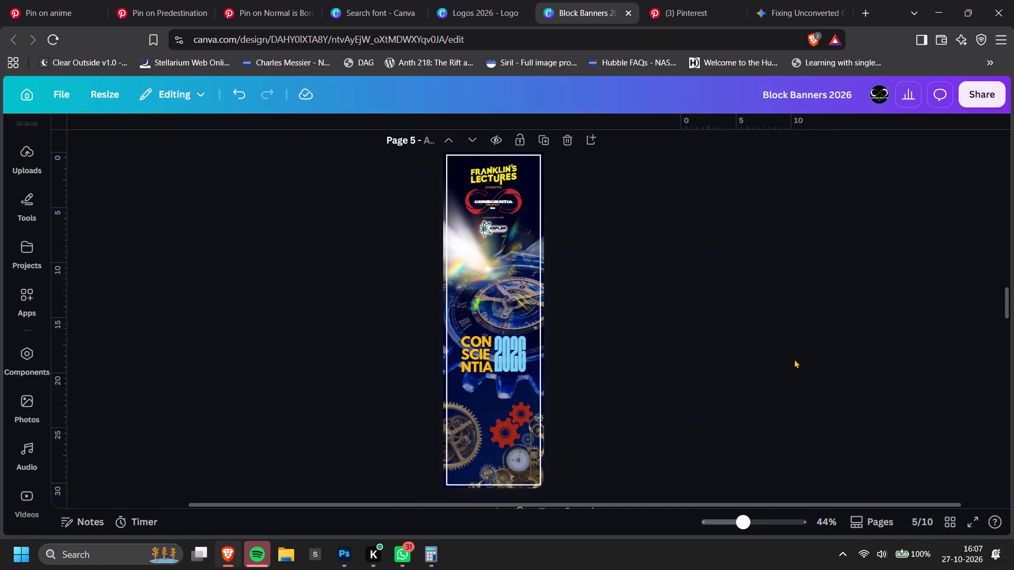
Select the dark blue overlay rectangle beneath the artwork group in the layer list and set its transparency to 47.
key(alt+1)
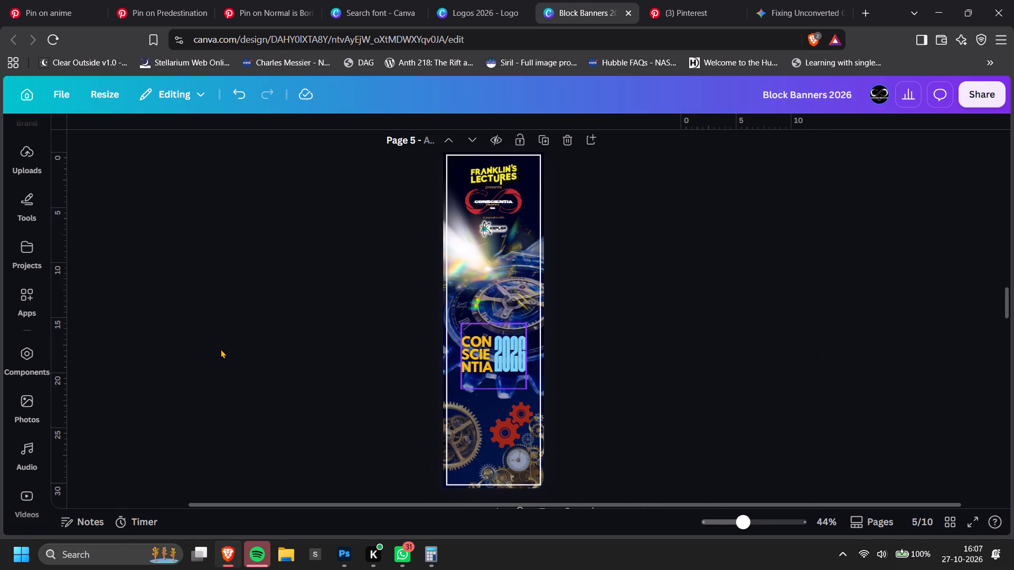
click(476, 305)
click(809, 149)
click(229, 222)
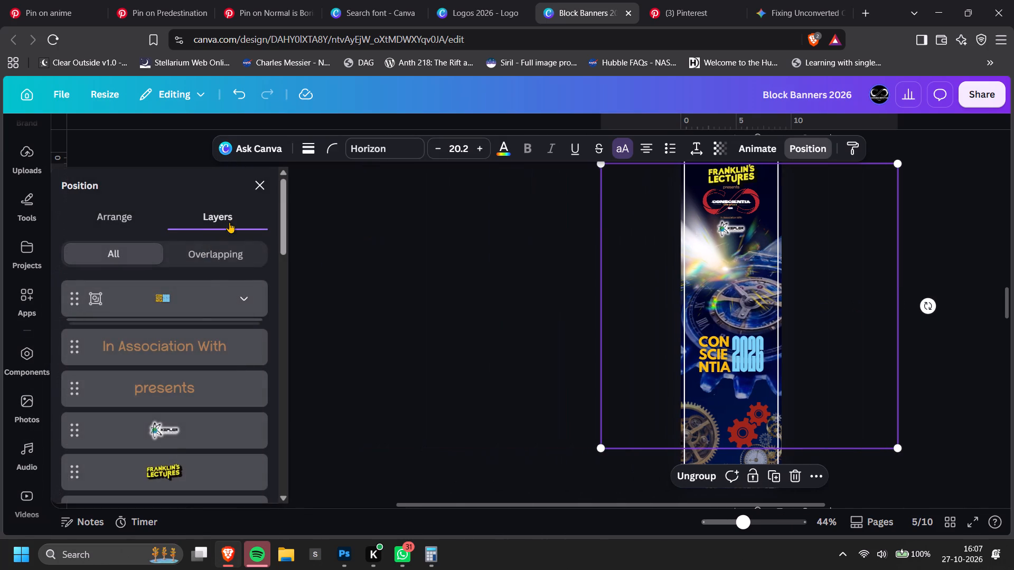
scroll(182, 344, down, 11)
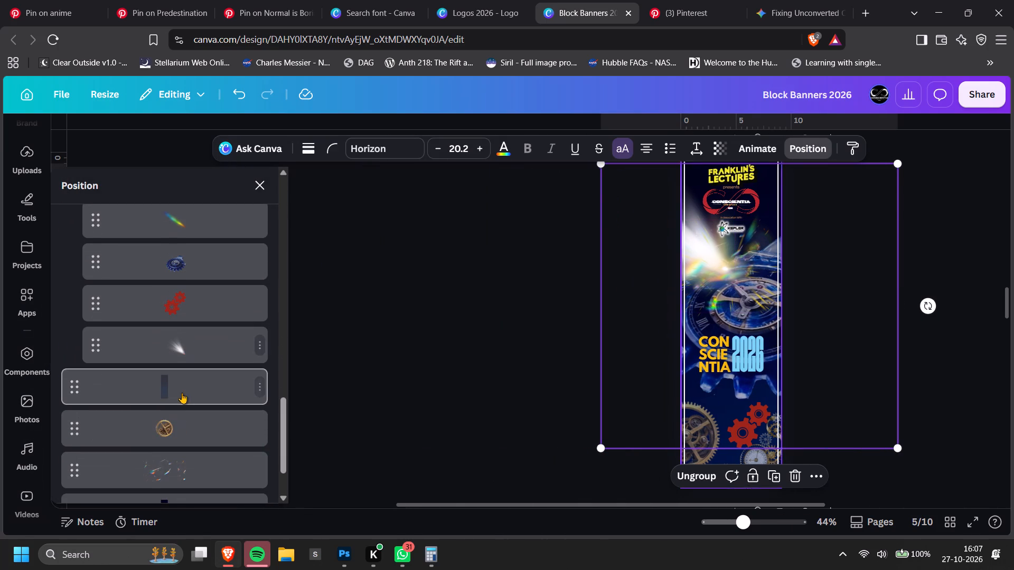
click(181, 393)
click(639, 151)
click(617, 210)
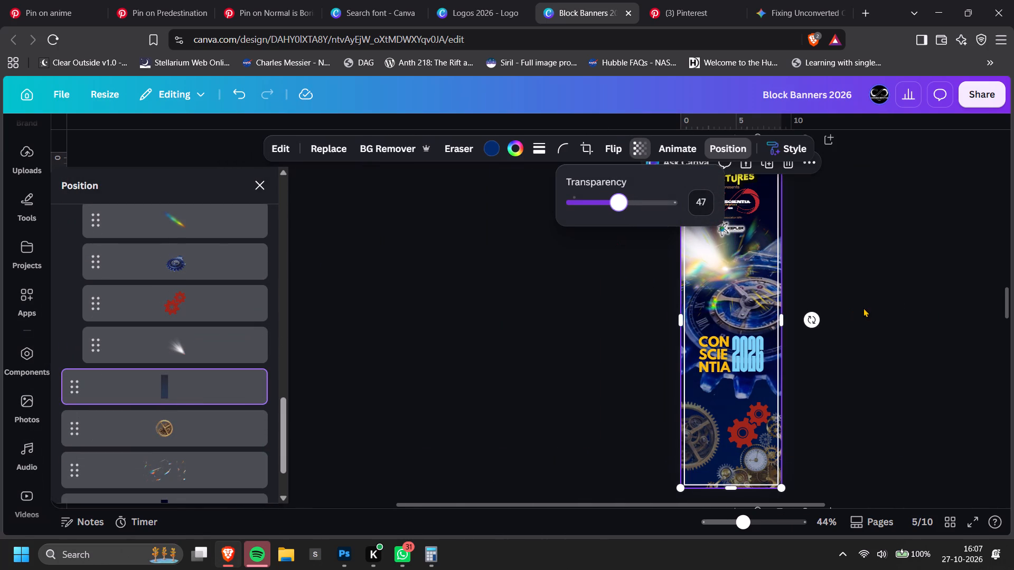
Set the transparency of the blue gear-and-clock image inside the artwork group to 70.
click(189, 264)
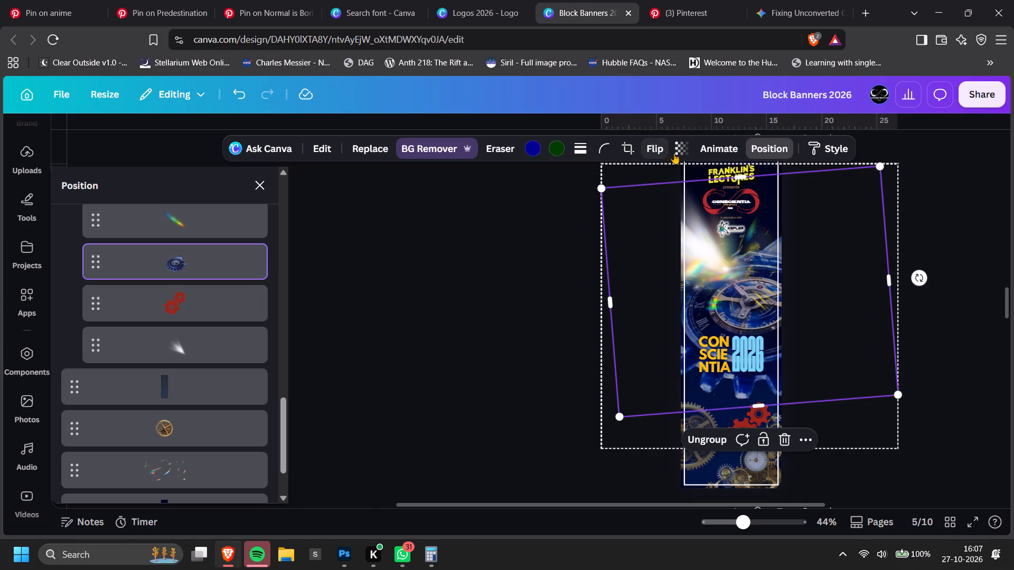
click(678, 153)
drag(686, 203, 708, 210)
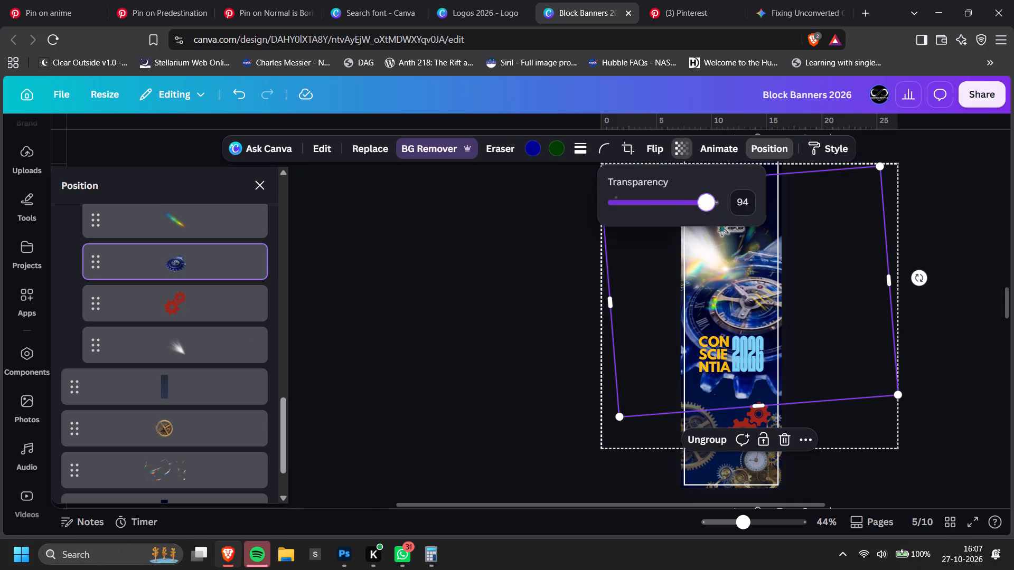
drag(708, 210, 683, 218)
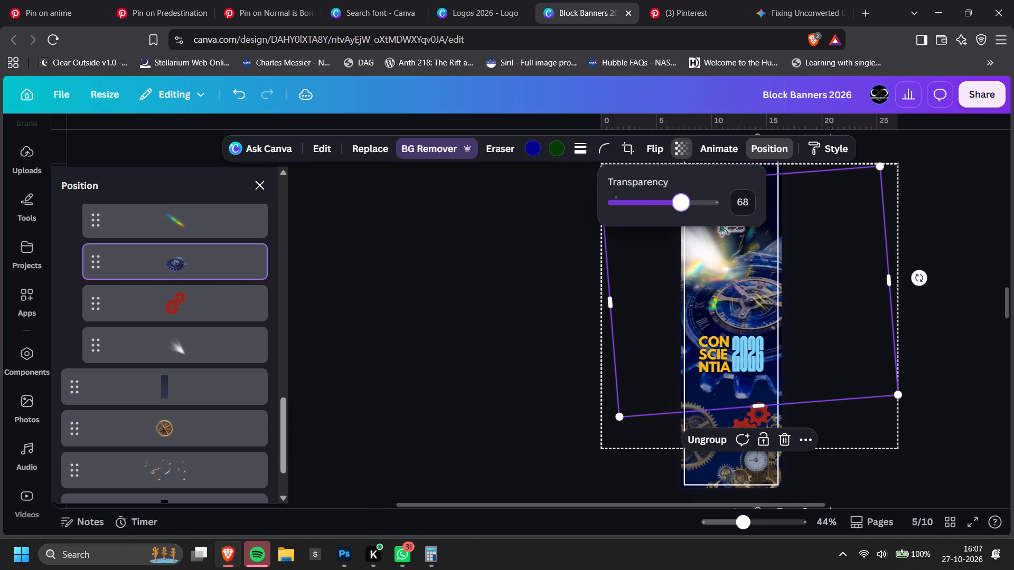
drag(683, 218, 684, 218)
Select the white light beam inside the artwork group and set its transparency to 100.
scroll(194, 351, up, 2)
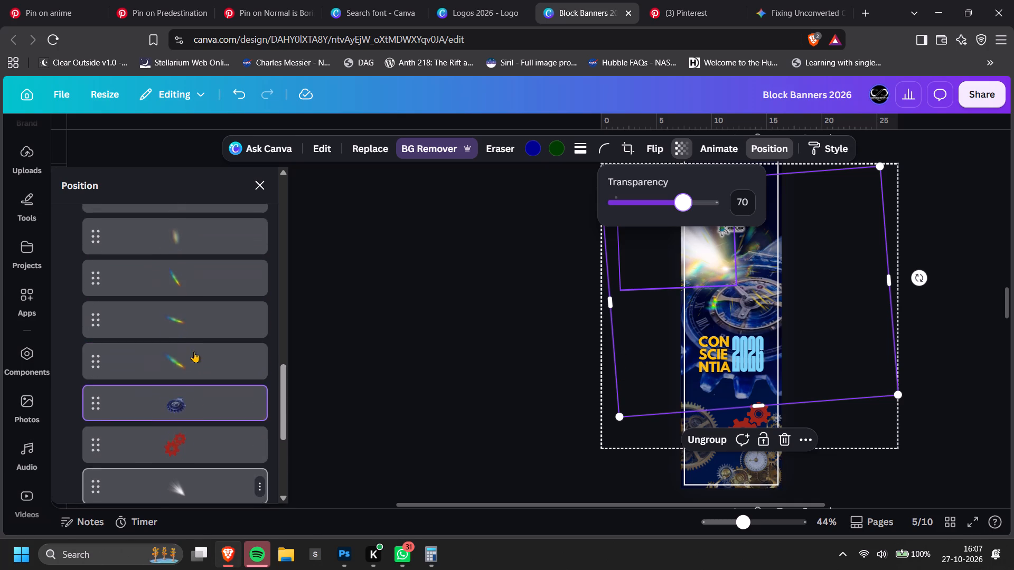
scroll(190, 377, down, 2)
click(191, 361)
click(682, 154)
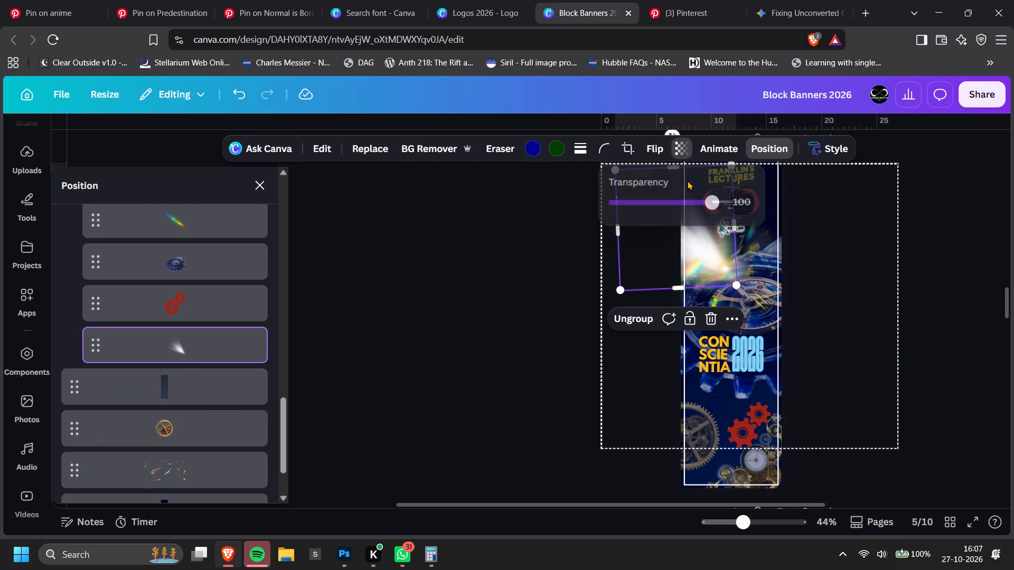
drag(692, 199, 950, 220)
scroll(130, 356, up, 2)
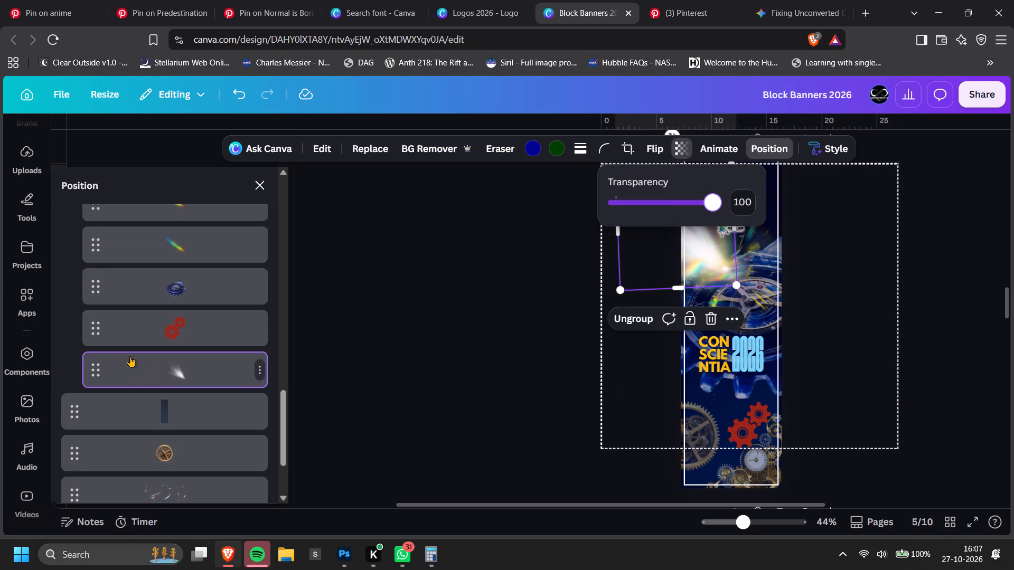
scroll(130, 356, up, 2)
triple_click(434, 311)
double_click(706, 251)
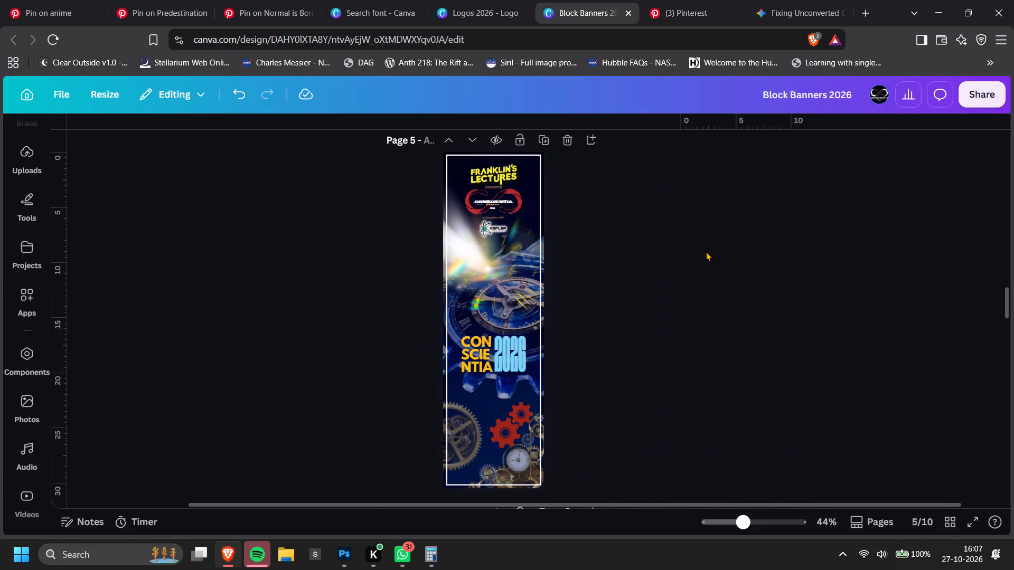
Nudge the CONSCIENTIA 2026 title slightly, keeping it centred between the banner's side borders.
ctrl+scroll(690, 305, up, 1)
click(408, 369)
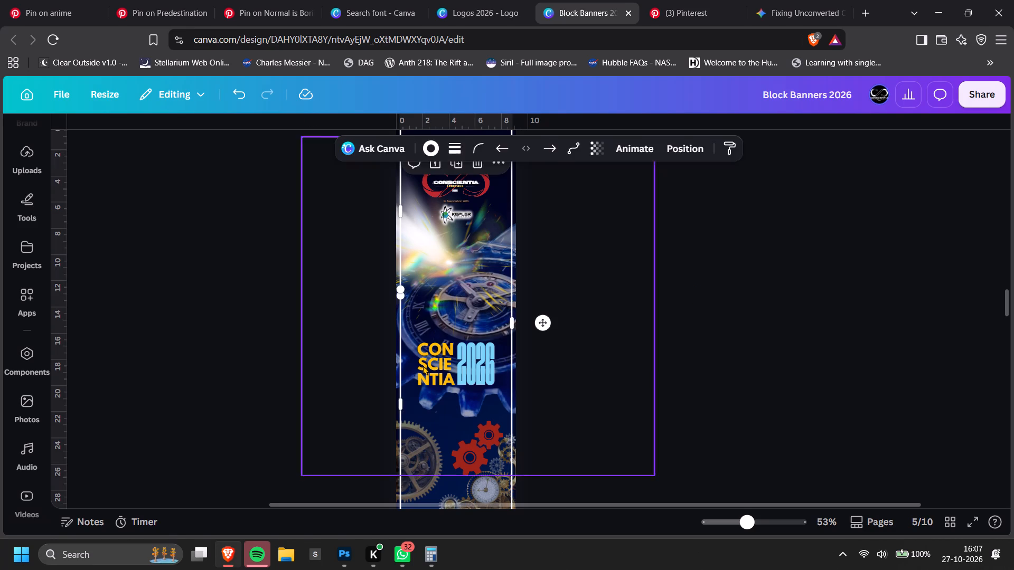
click(433, 363)
ctrl+scroll(435, 363, up, 4)
alt+click(472, 369)
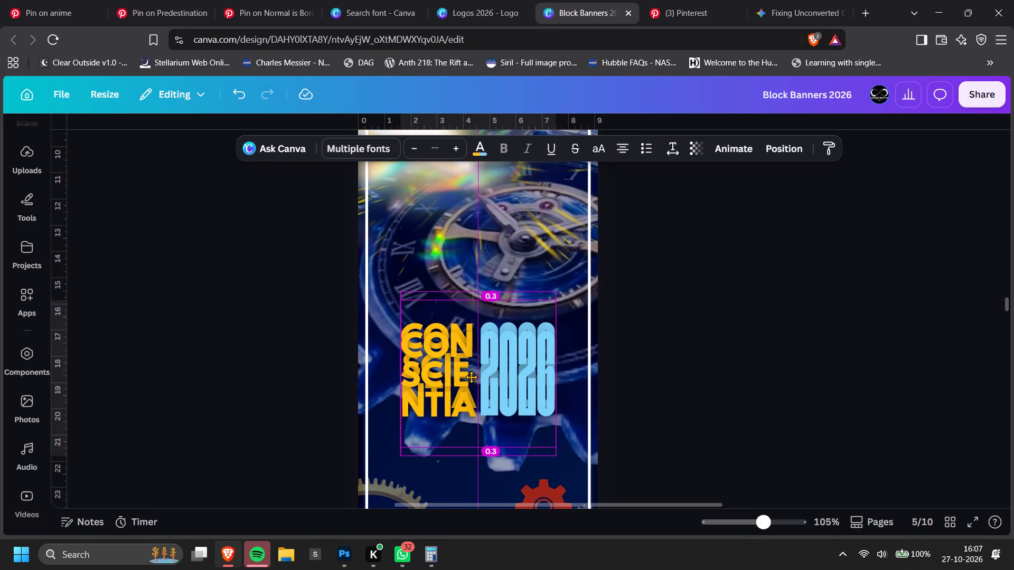
click(776, 332)
ctrl+scroll(776, 332, down, 3)
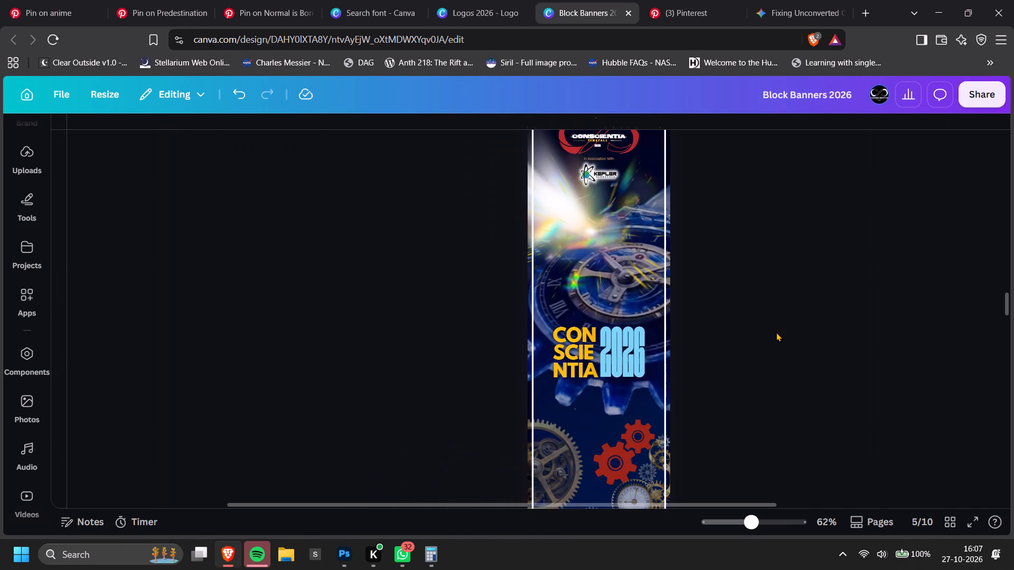
ctrl+scroll(781, 332, down, 2)
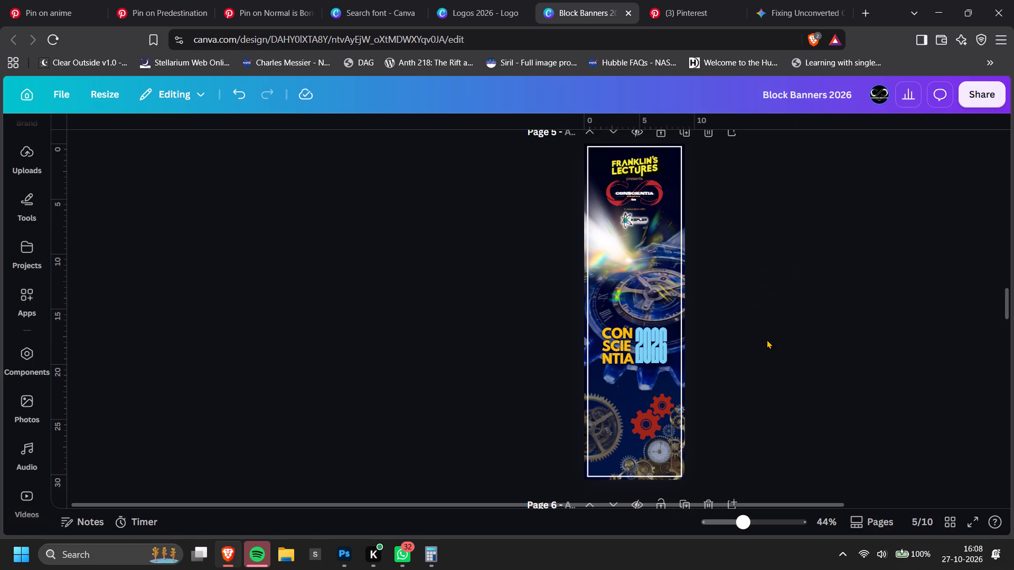
Add a text box reading "Design : PSV" near the bottom of the page 5 banner.
scroll(762, 355, down, 1)
ctrl+scroll(632, 384, up, 9)
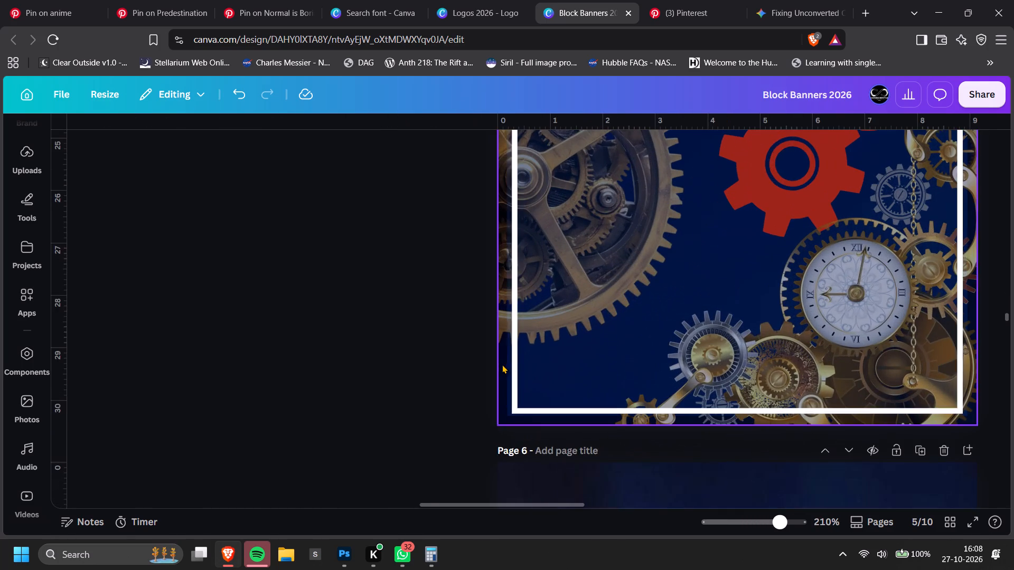
ctrl+scroll(509, 366, up, 1)
key(t)
key(shift+a)
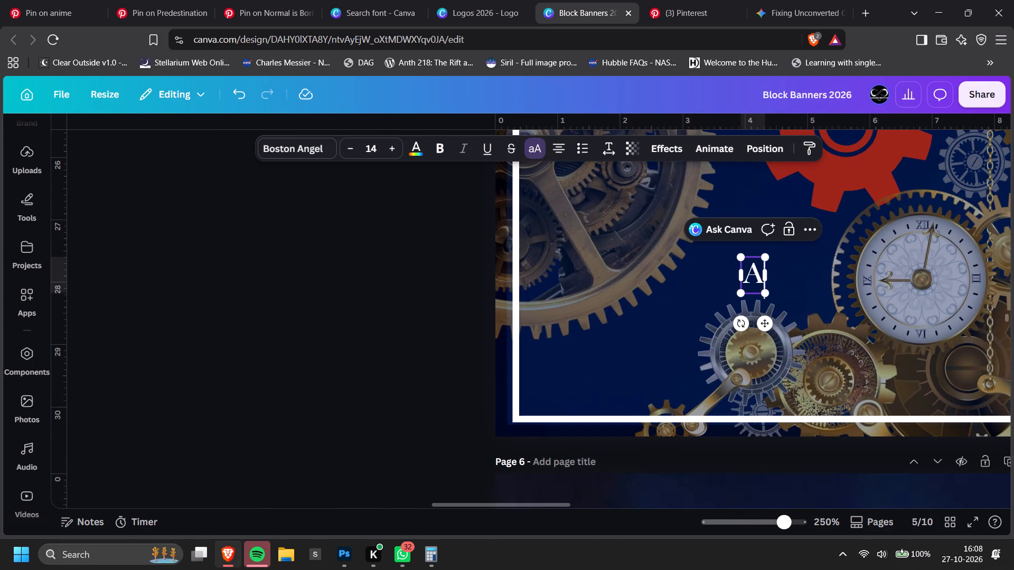
key(BackSpace)
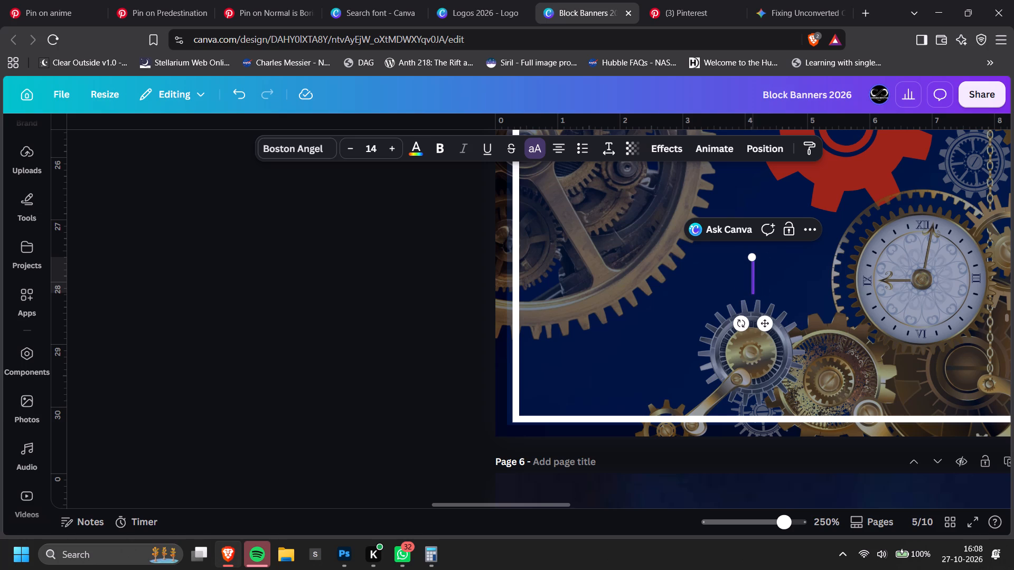
text(Desi)
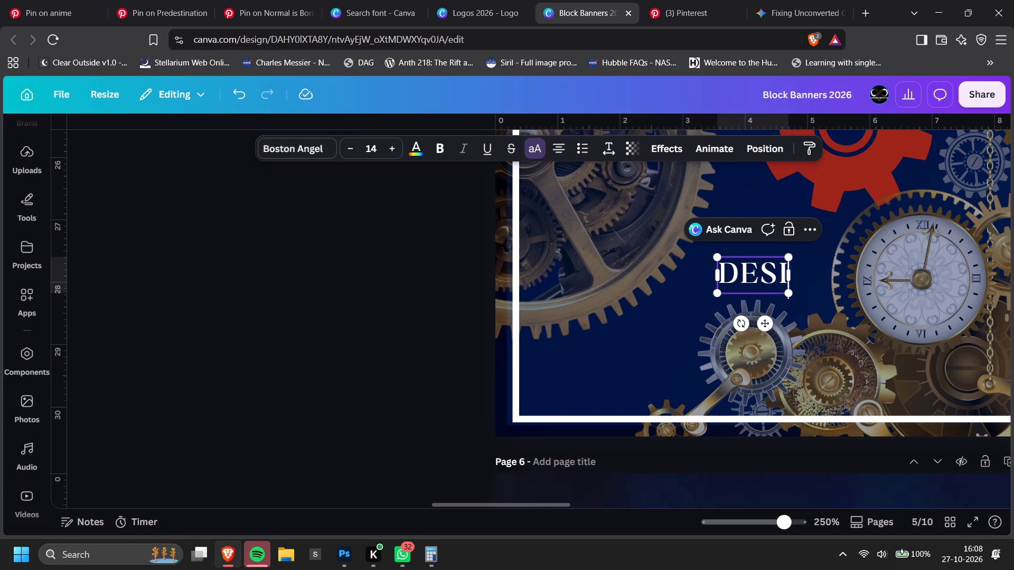
text(gn)
key(space)
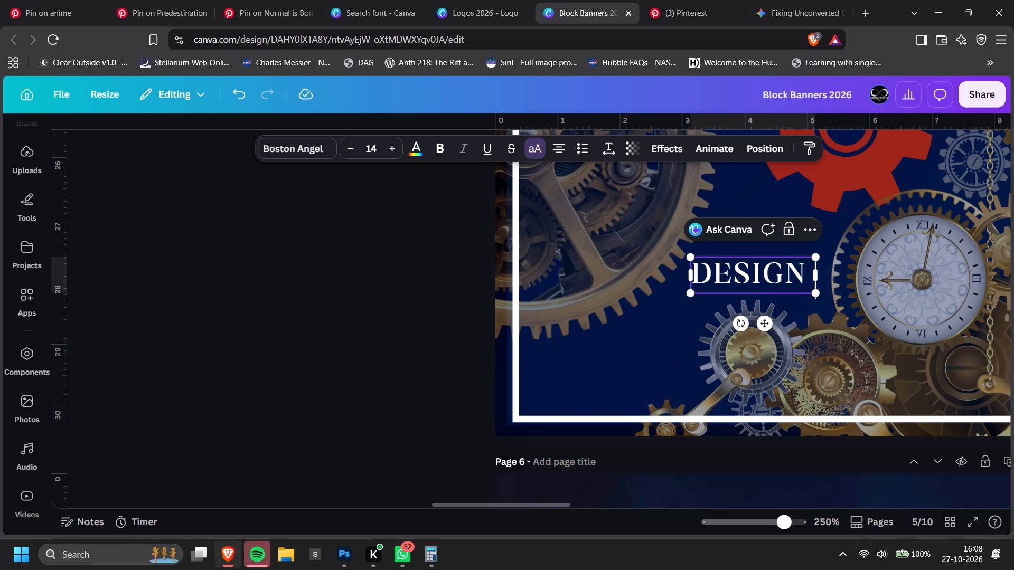
key(shift+colon)
key(space)
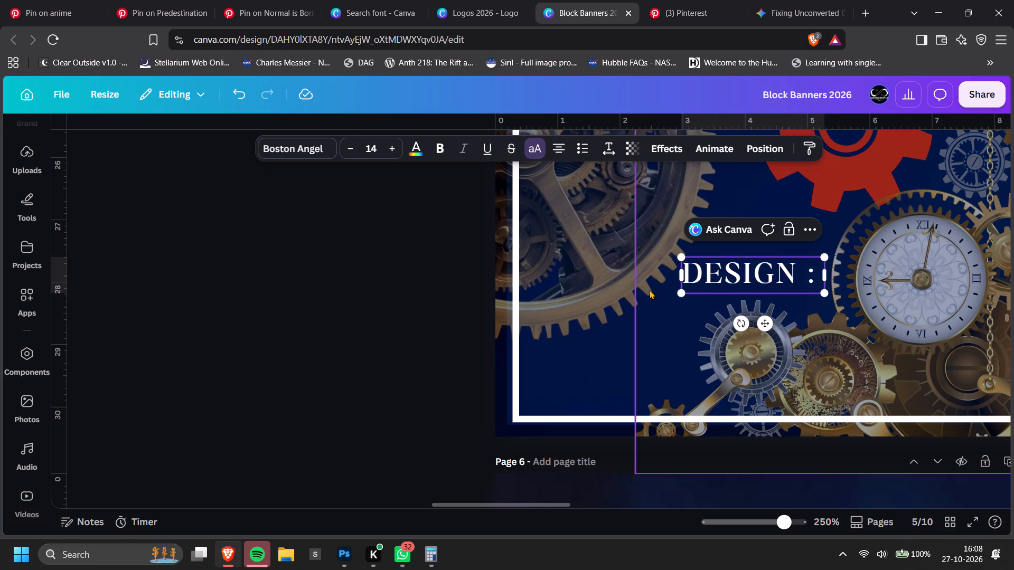
key(p)
text(sv)
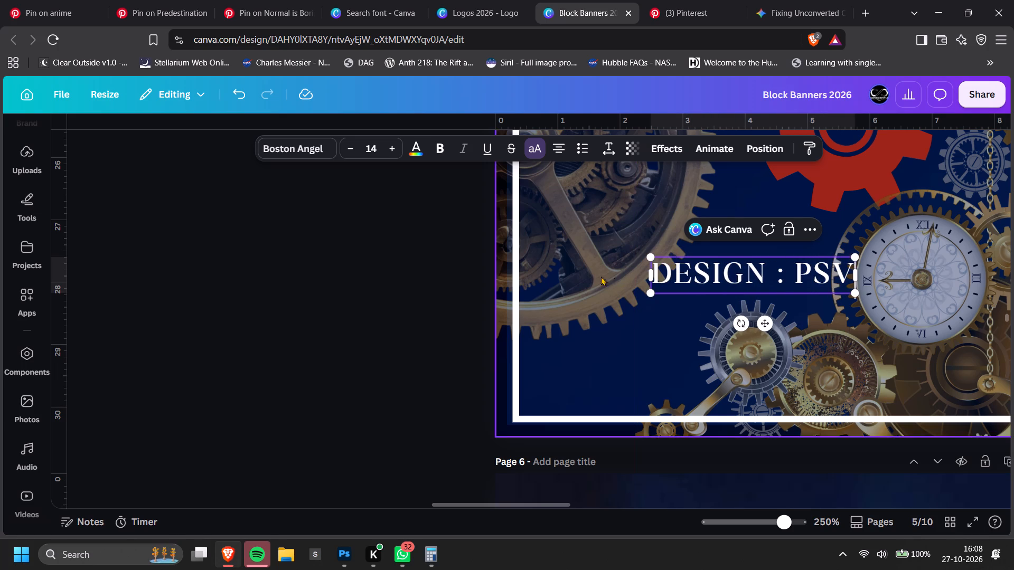
click(303, 296)
Shrink the design credit to size 5.6 and place it in the banner's lower left corner, inside the white border.
drag(738, 283, 622, 389)
drag(738, 361, 622, 398)
drag(587, 391, 589, 388)
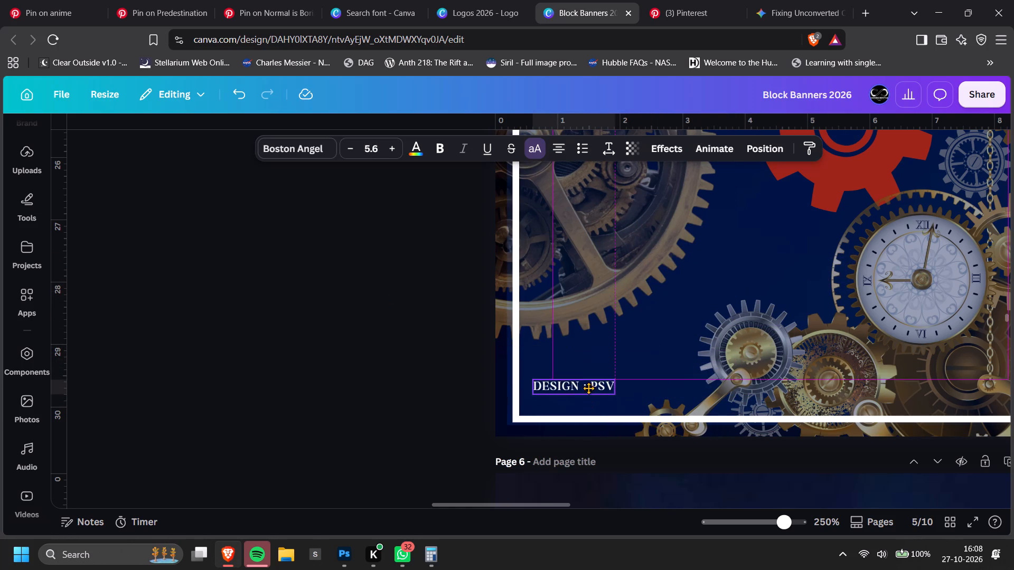
drag(589, 388, 603, 386)
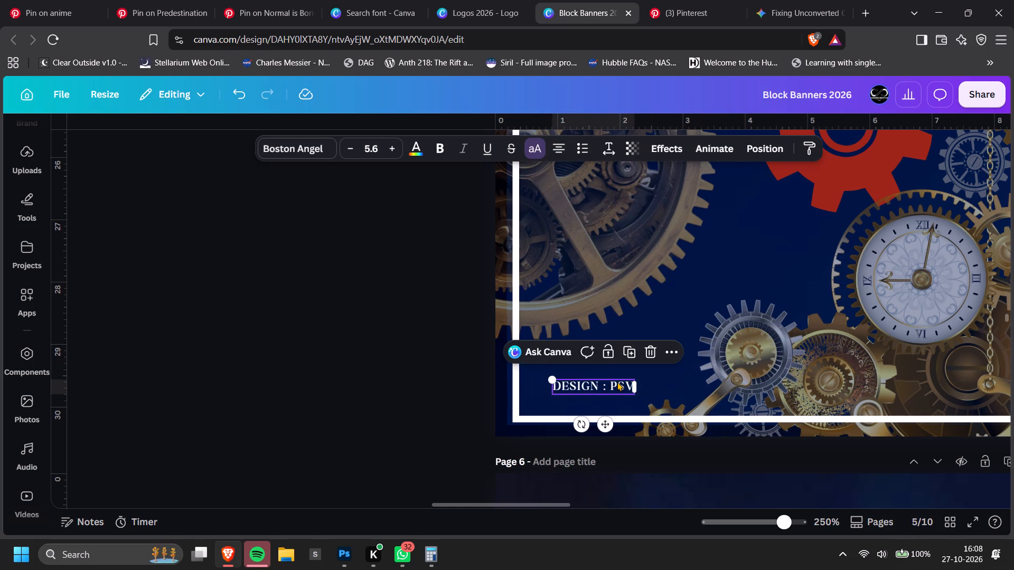
Replace "PSV" in the design credit with "Padma".
click(617, 382)
drag(612, 385, 637, 385)
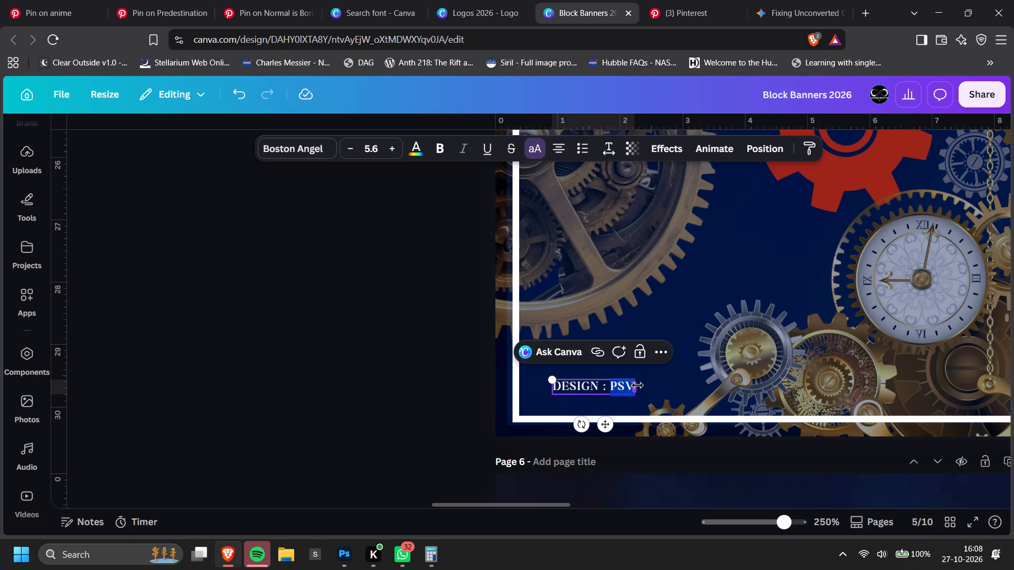
text(Padma)
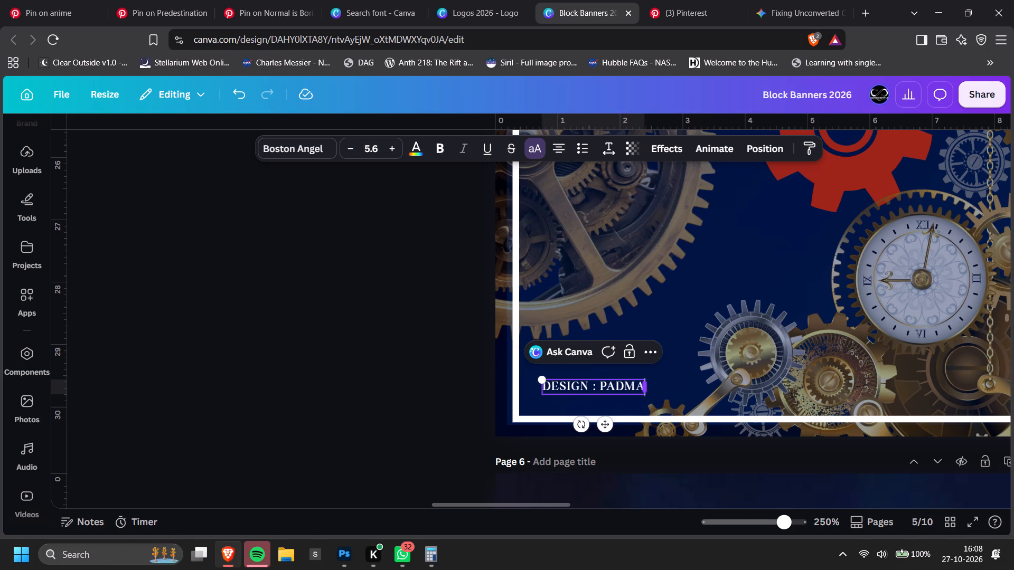
click(449, 345)
Shift the design credit slightly up and right, away from the banner's white border.
drag(577, 385, 578, 385)
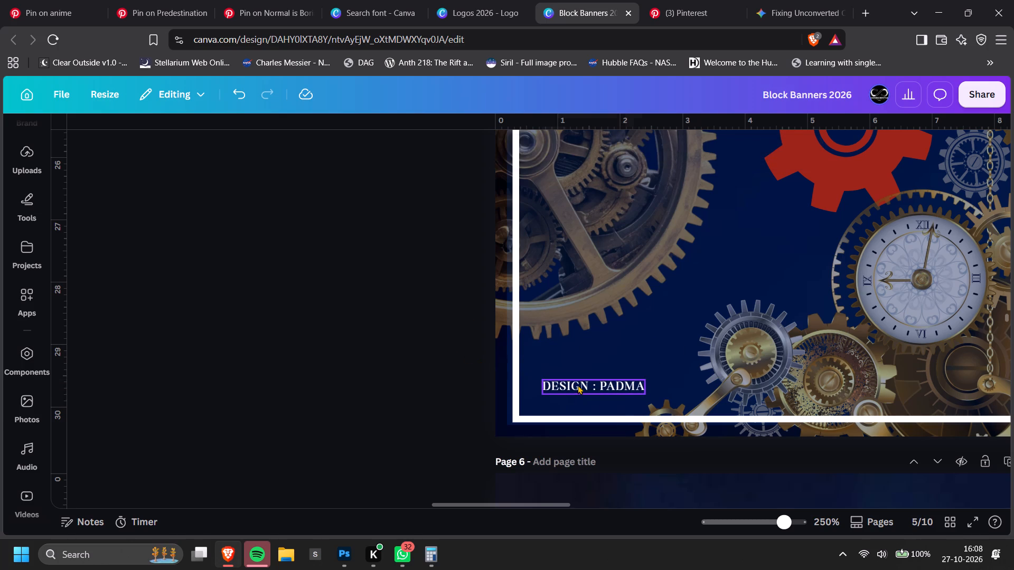
drag(578, 385, 588, 369)
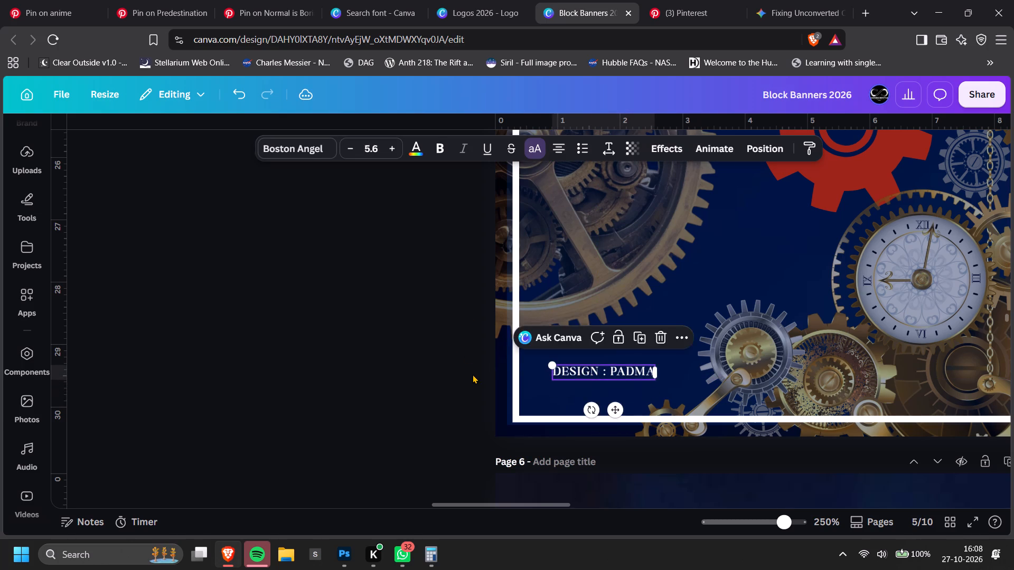
click(466, 374)
Set the design credit text's transparency to 70.
ctrl+scroll(344, 365, down, 9)
ctrl+scroll(378, 375, up, 5)
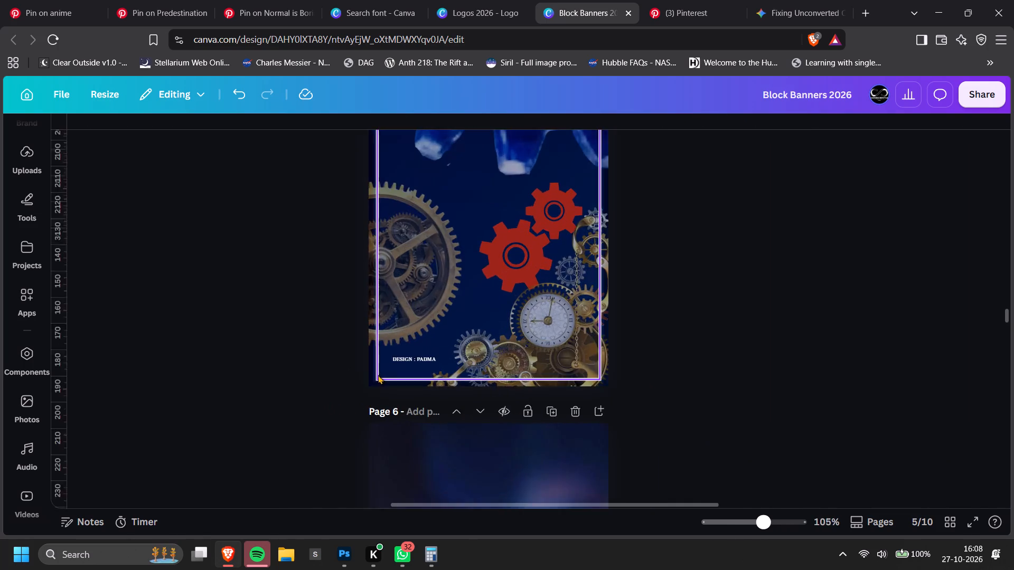
ctrl+scroll(378, 375, up, 7)
click(494, 324)
click(643, 151)
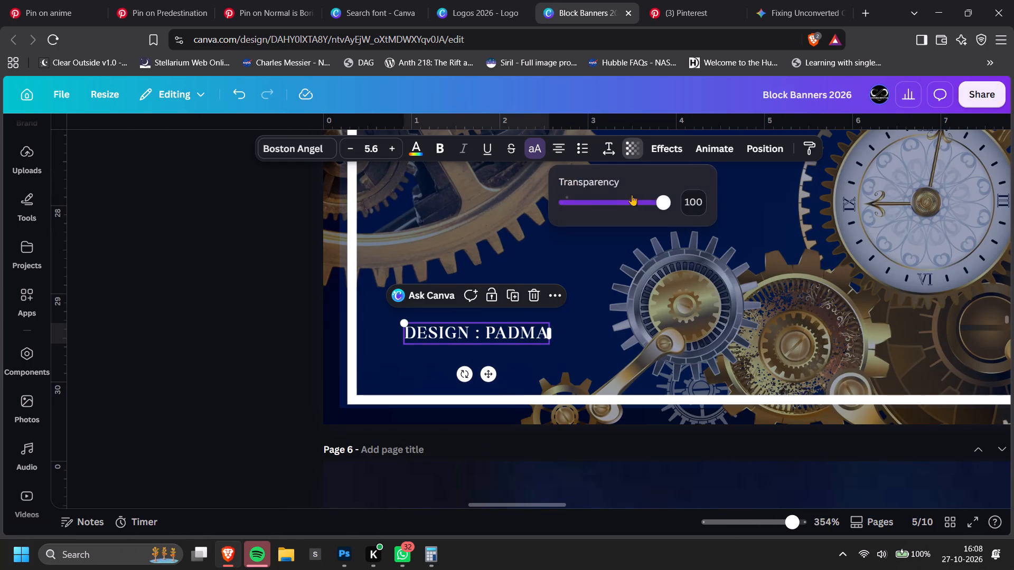
click(631, 197)
click(634, 202)
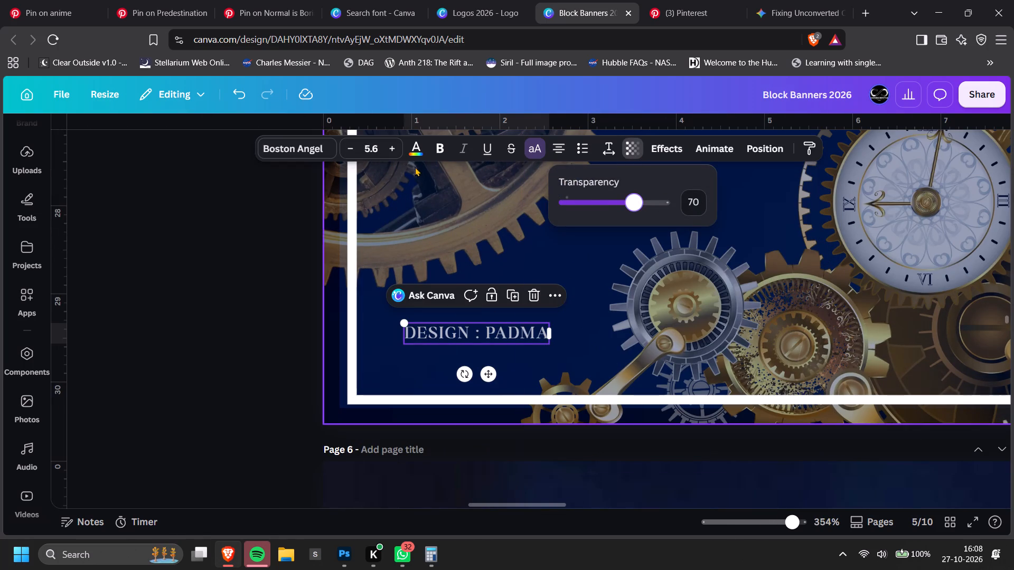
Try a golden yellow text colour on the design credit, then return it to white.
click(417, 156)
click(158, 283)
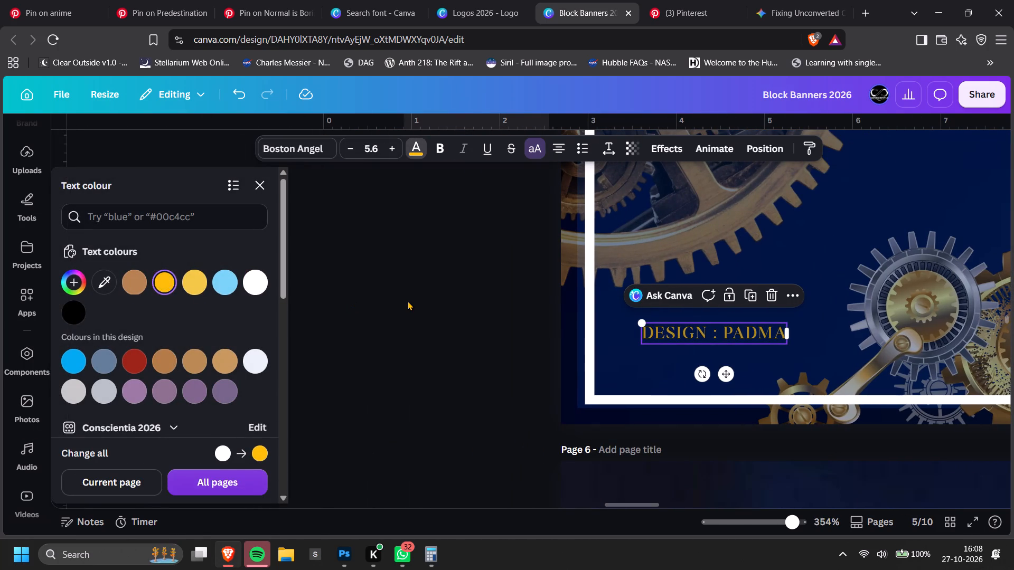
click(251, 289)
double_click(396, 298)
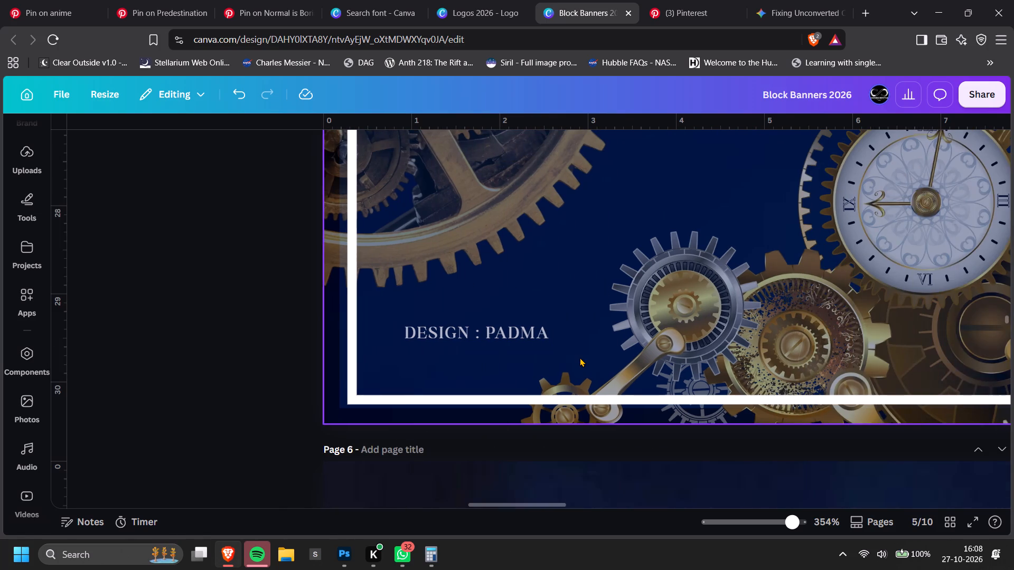
Examine the overall page 5 banner, including the clock artwork, title and new design credit.
ctrl+scroll(580, 357, down, 8)
click(822, 345)
scroll(822, 345, up, 1)
ctrl+scroll(822, 345, down, 2)
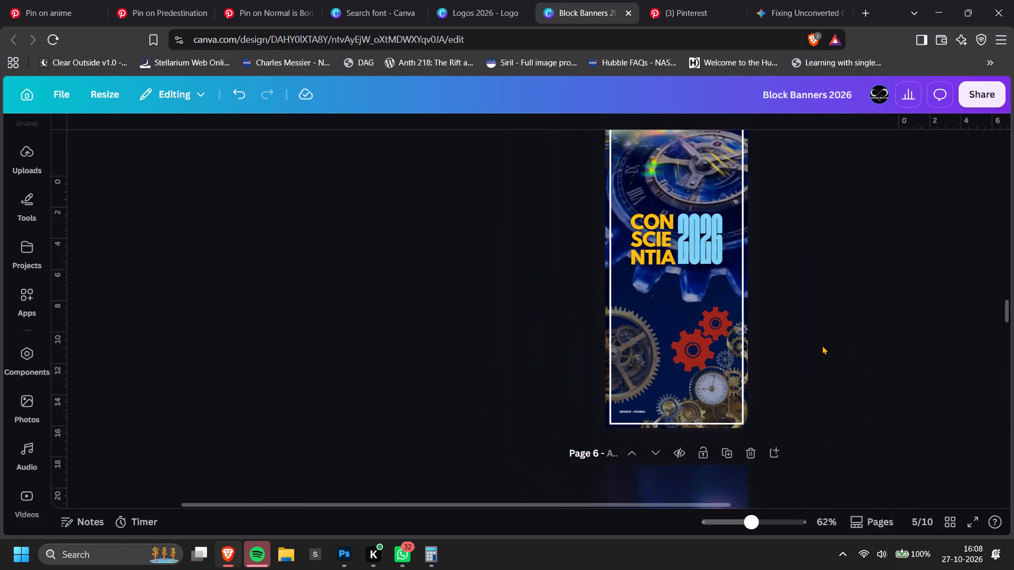
scroll(822, 345, up, 1)
click(822, 345)
ctrl+scroll(822, 345, down, 1)
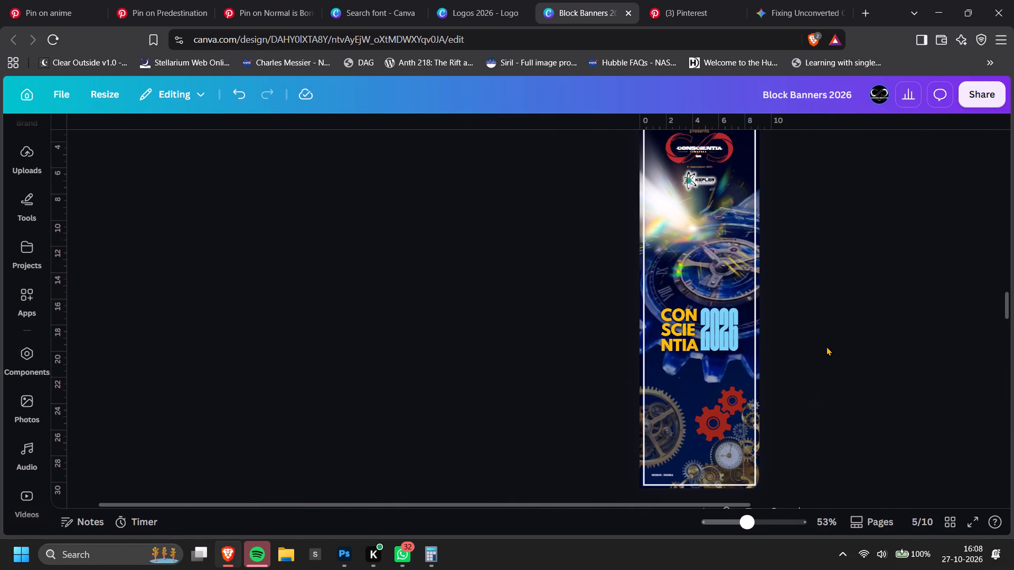
Move the design credit down and left, close to the lower-left inner corner of the banner's white border.
scroll(827, 346, up, 1)
scroll(824, 374, down, 3)
ctrl+scroll(662, 277, up, 10)
drag(695, 340, 675, 339)
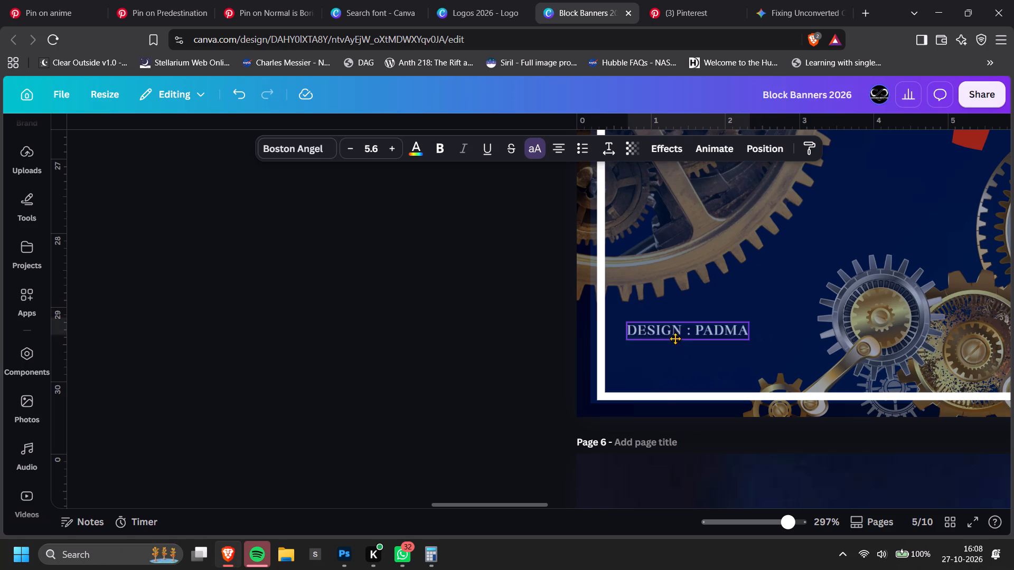
drag(675, 339, 664, 372)
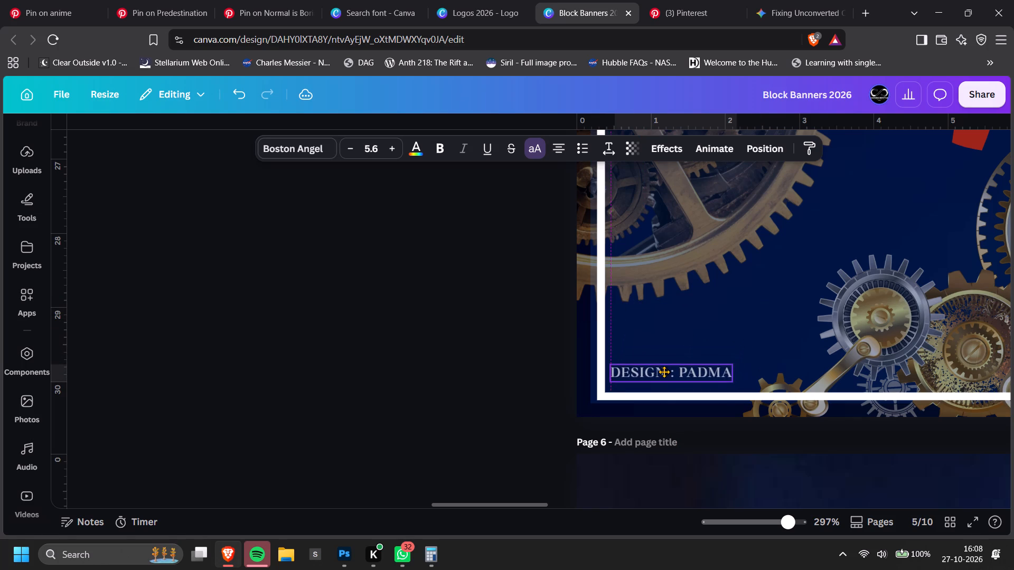
drag(664, 372, 662, 379)
click(446, 357)
Turn off all capitals on the design credit and insert "by" after "Design".
click(670, 383)
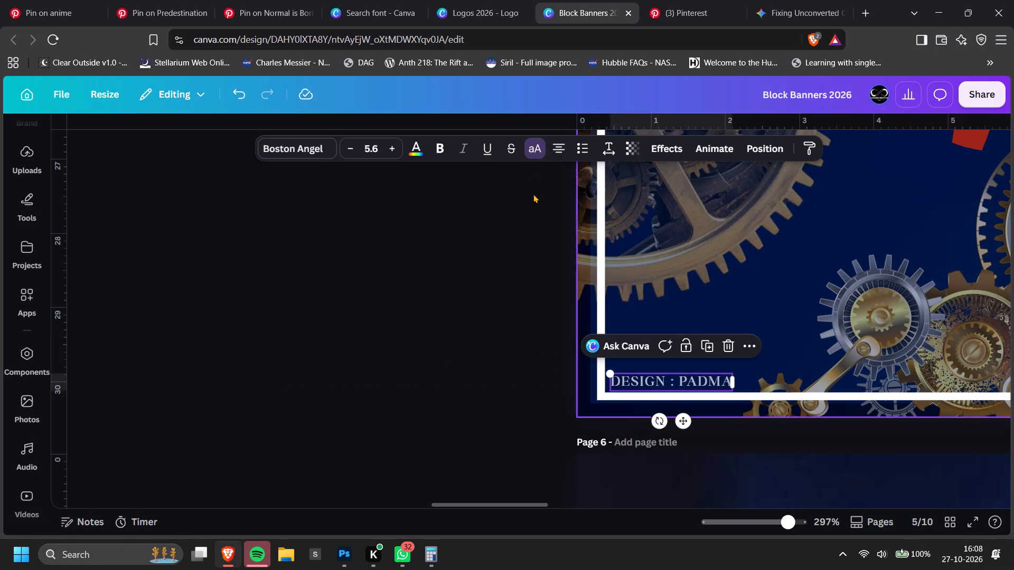
click(538, 154)
drag(689, 378, 682, 378)
click(653, 386)
click(656, 385)
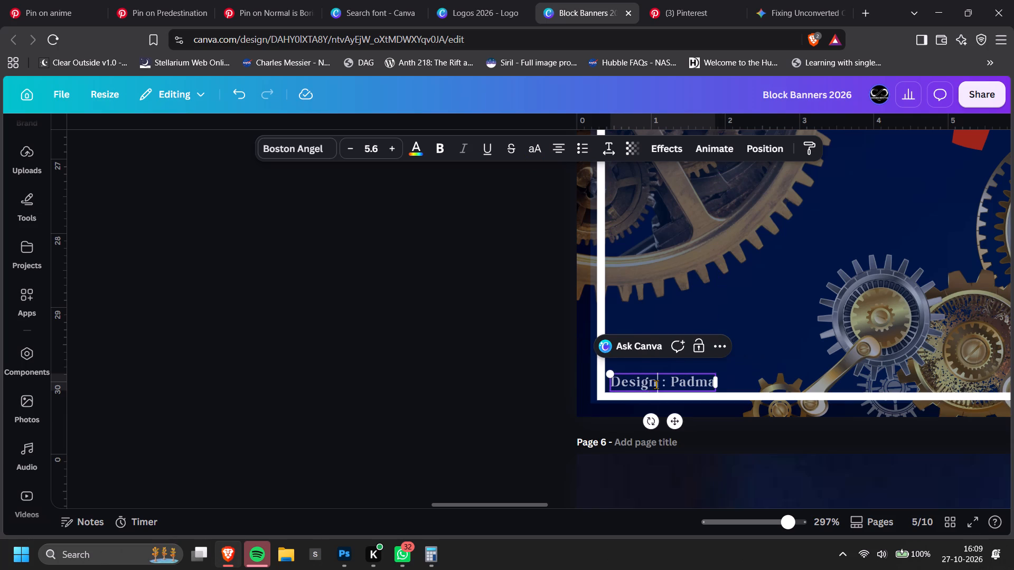
key(space)
text(by)
click(432, 340)
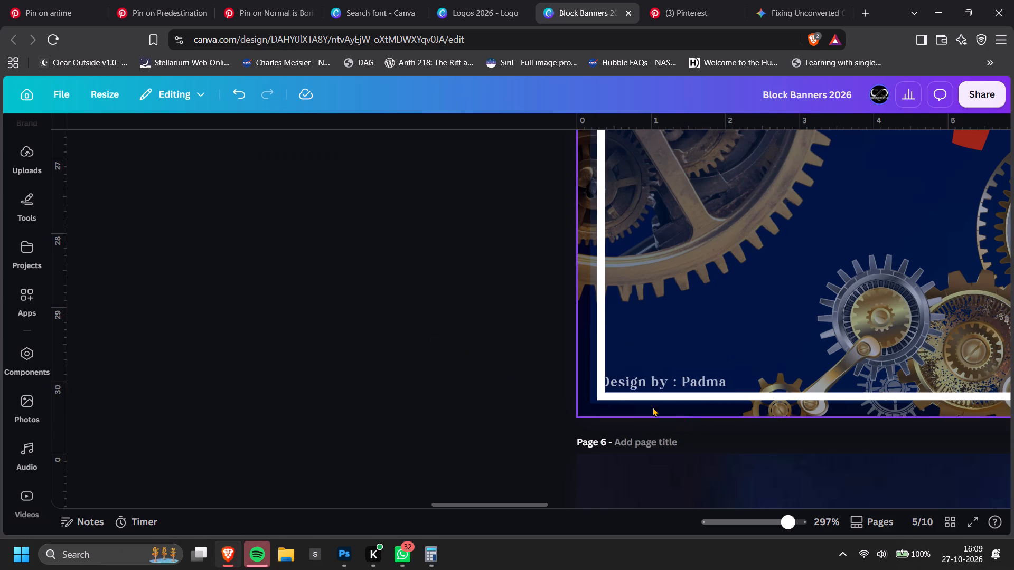
Shift the lengthened design credit slightly right so it clears the white border.
drag(701, 387, 709, 388)
click(410, 397)
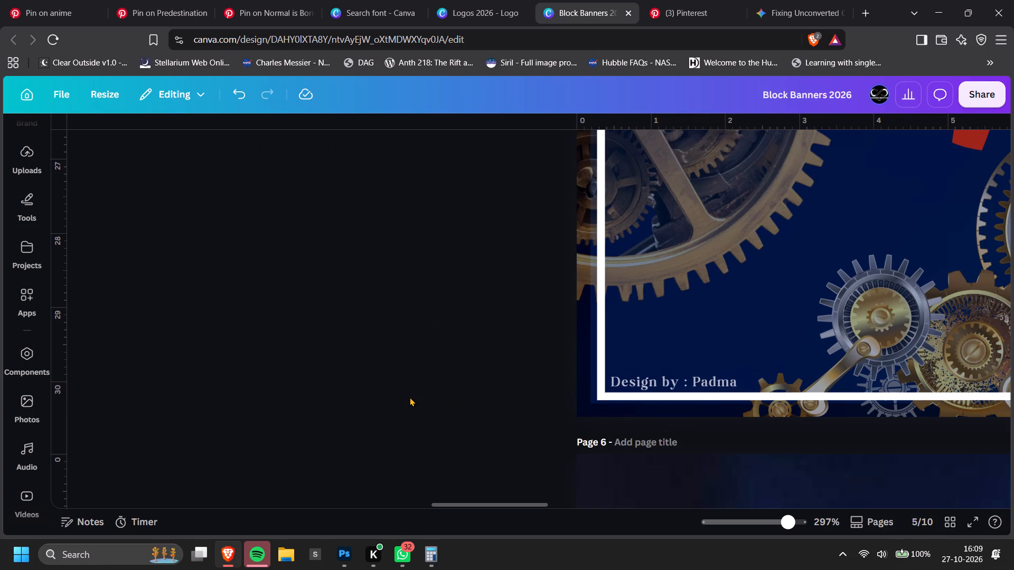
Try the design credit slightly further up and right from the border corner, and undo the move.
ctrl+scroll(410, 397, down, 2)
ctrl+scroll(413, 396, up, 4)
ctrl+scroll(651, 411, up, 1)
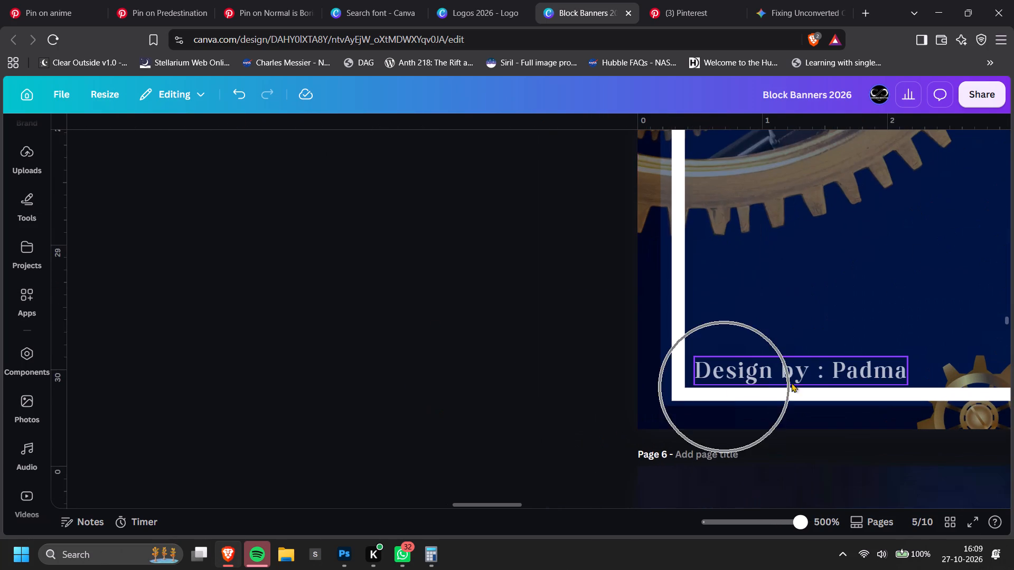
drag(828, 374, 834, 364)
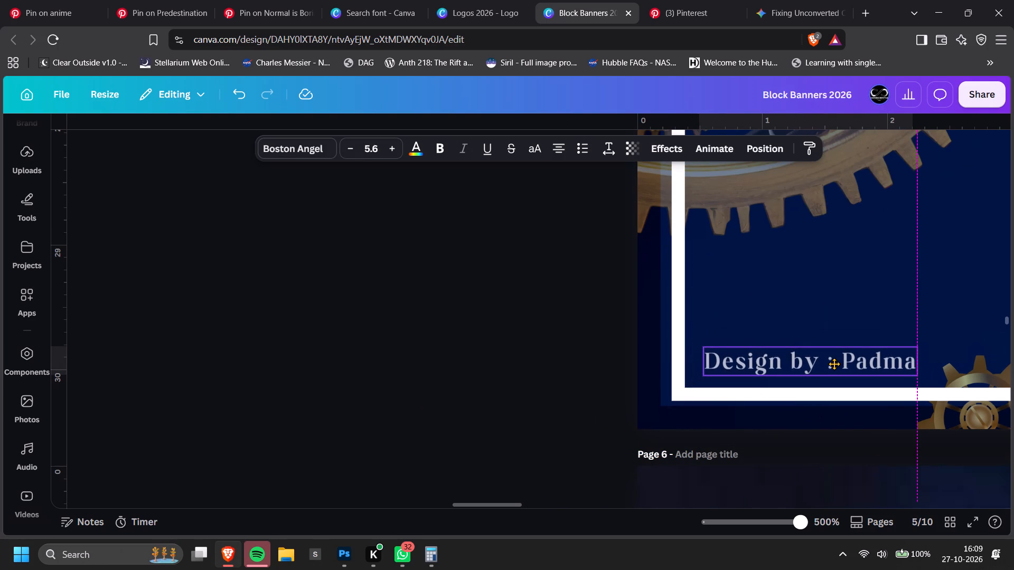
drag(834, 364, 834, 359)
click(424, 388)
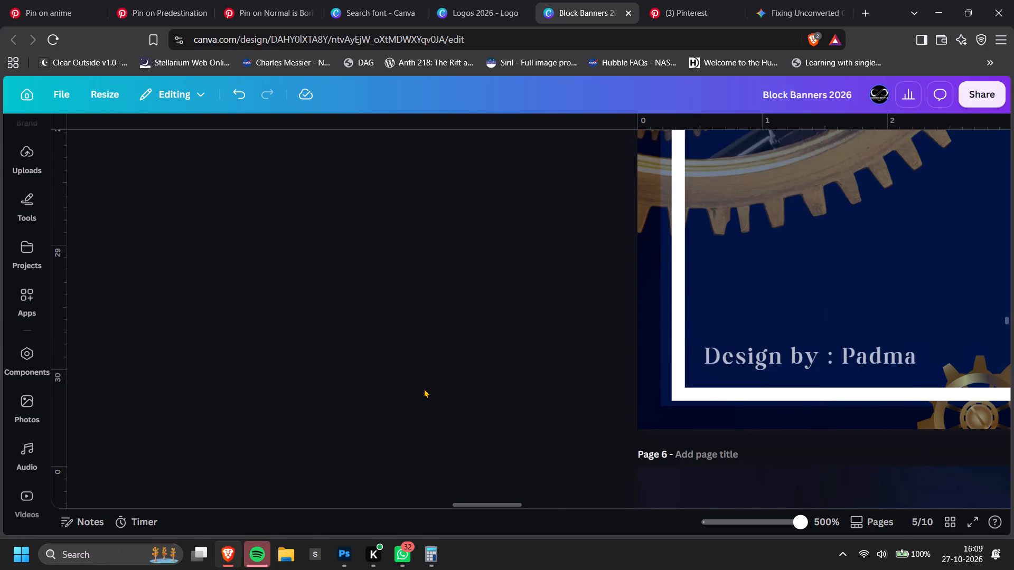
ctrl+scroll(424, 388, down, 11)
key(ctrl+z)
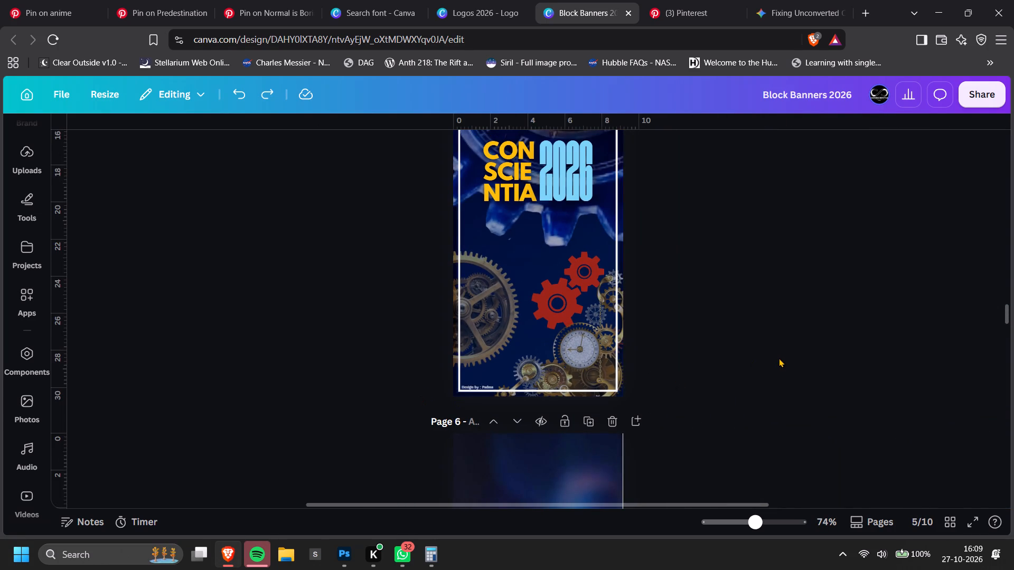
Adjust the transparency of the design credit so the text looks slightly more solid than at 70.
ctrl+scroll(772, 393, down, 2)
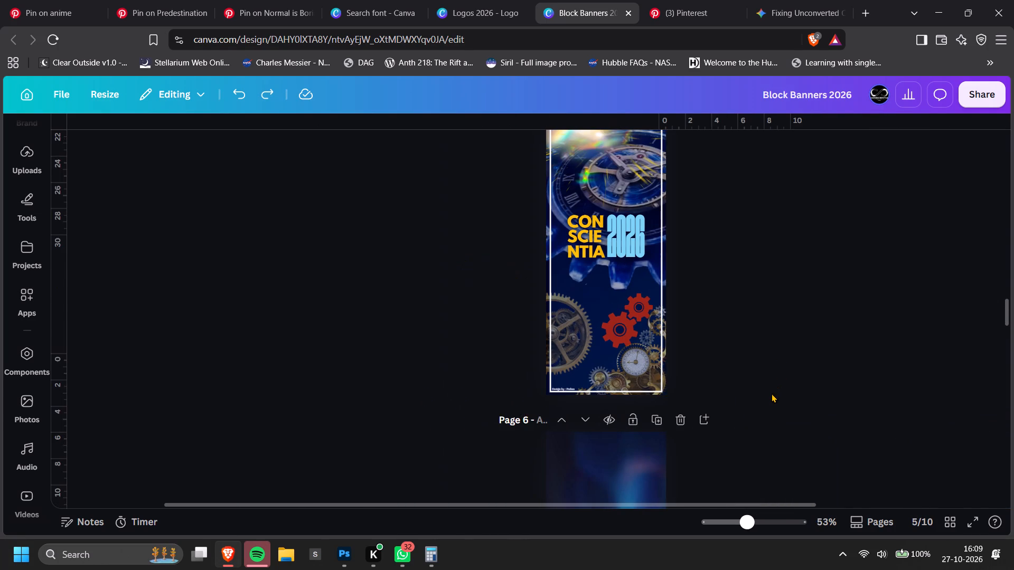
ctrl+scroll(527, 399, up, 12)
click(748, 367)
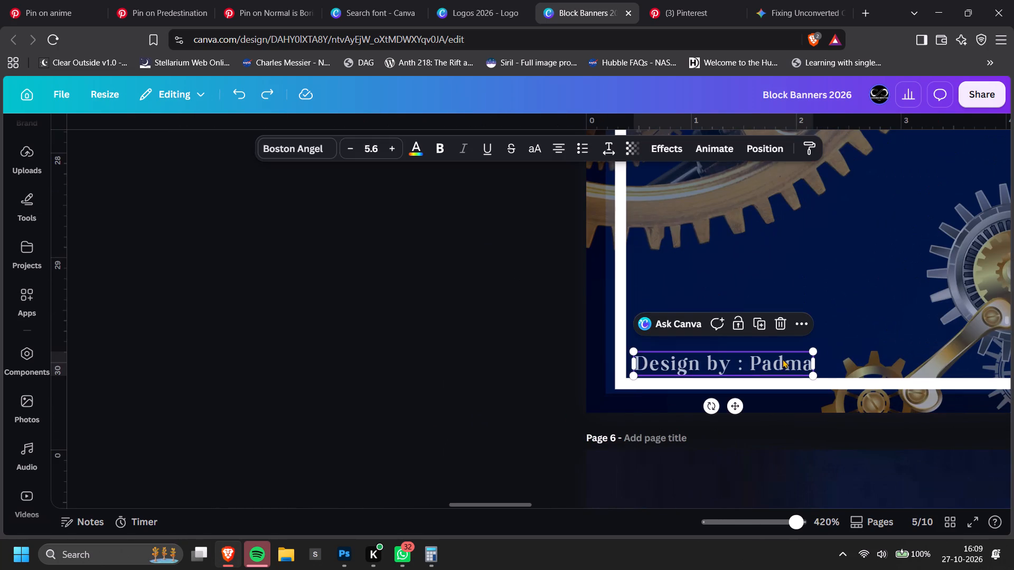
click(789, 359)
click(431, 351)
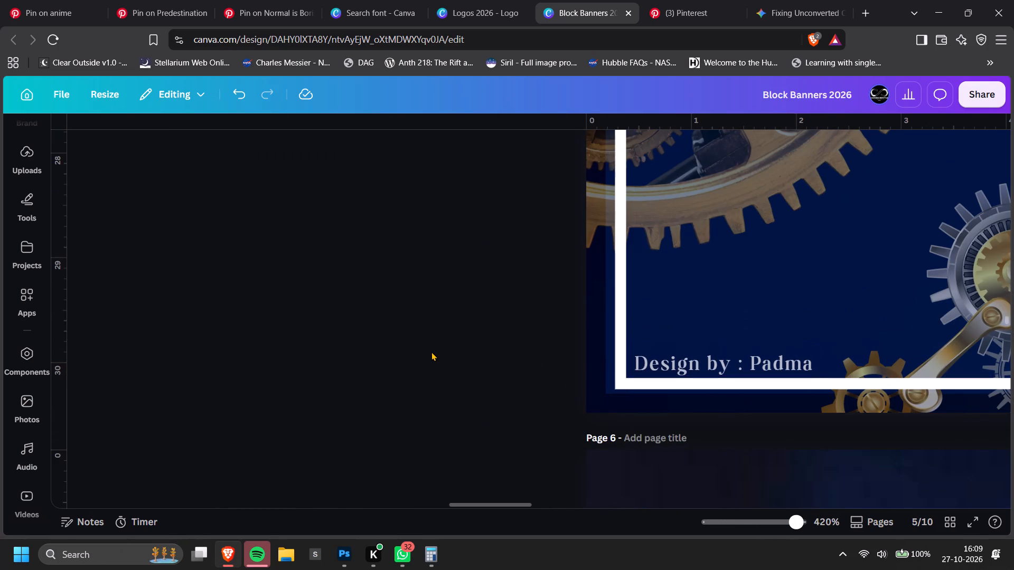
ctrl+scroll(431, 351, down, 11)
scroll(772, 345, up, 1)
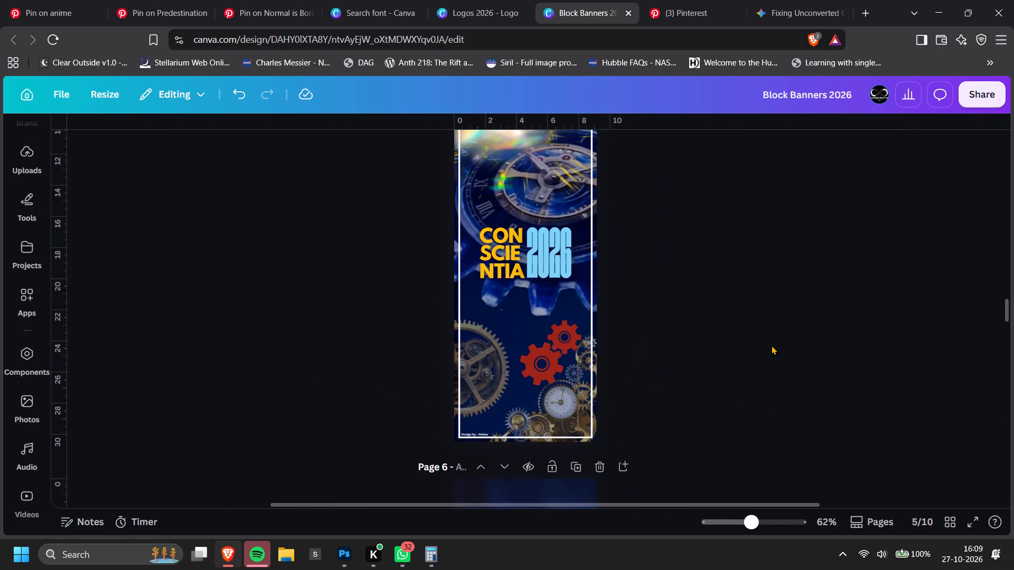
ctrl+scroll(445, 438, up, 9)
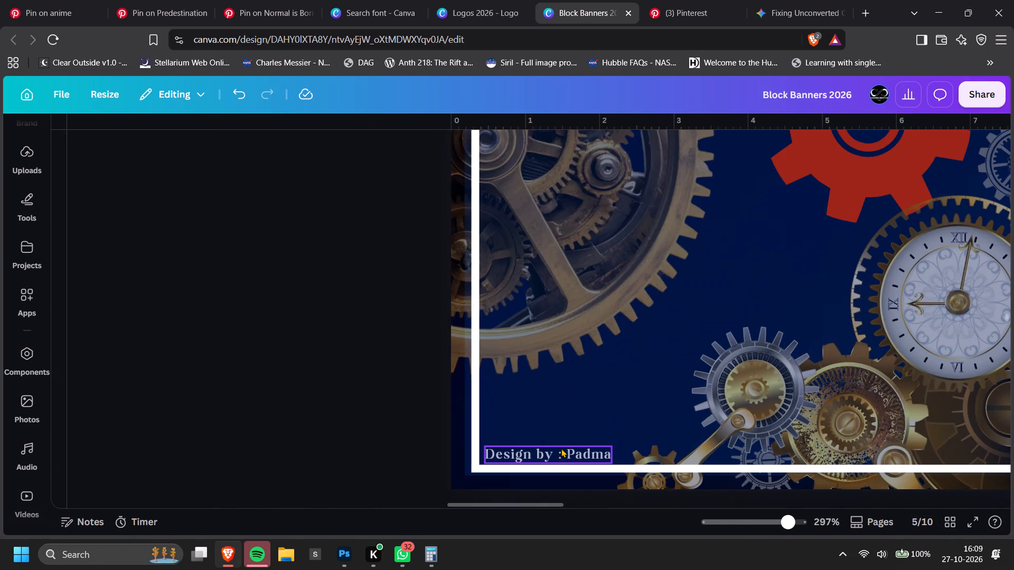
click(569, 450)
click(640, 146)
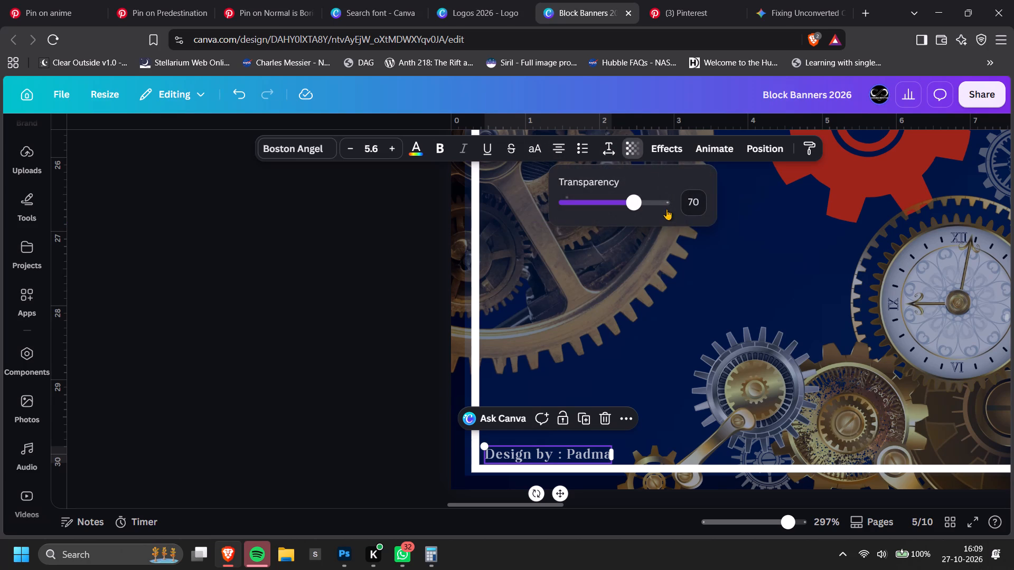
drag(659, 207, 647, 208)
double_click(285, 309)
Examine the whole page 5 banner, from the logos at its top to the gears and design credit.
ctrl+scroll(285, 309, down, 7)
scroll(671, 350, up, 2)
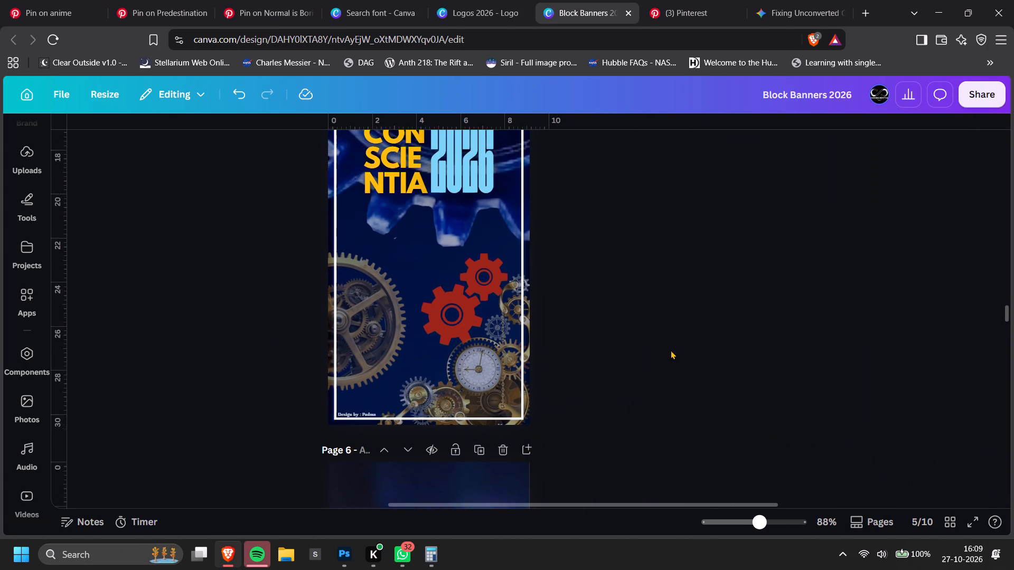
ctrl+scroll(668, 359, down, 2)
click(667, 361)
scroll(667, 361, up, 1)
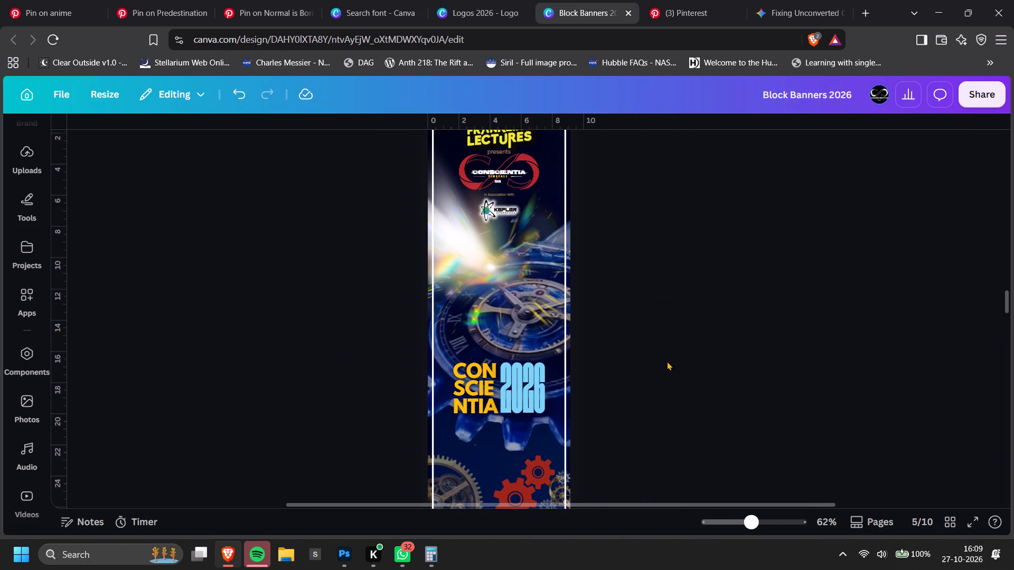
ctrl+scroll(667, 361, down, 2)
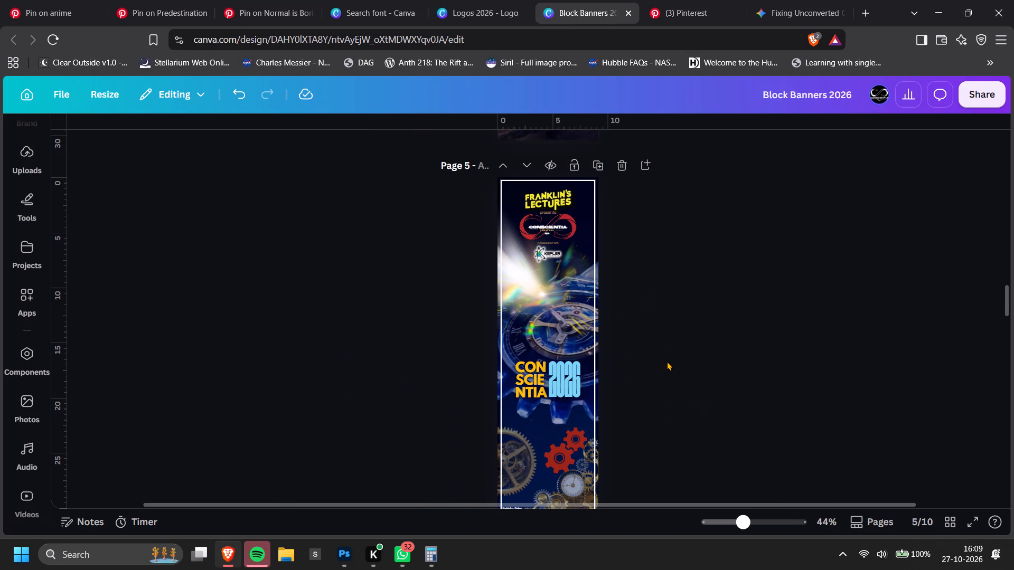
scroll(642, 401, down, 1)
scroll(642, 402, up, 1)
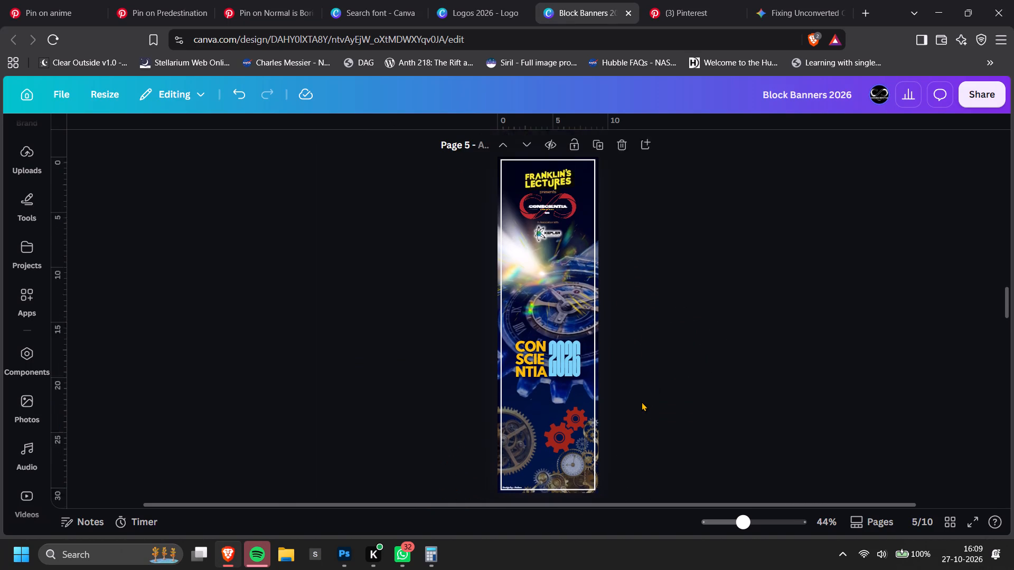
key(alt+1)
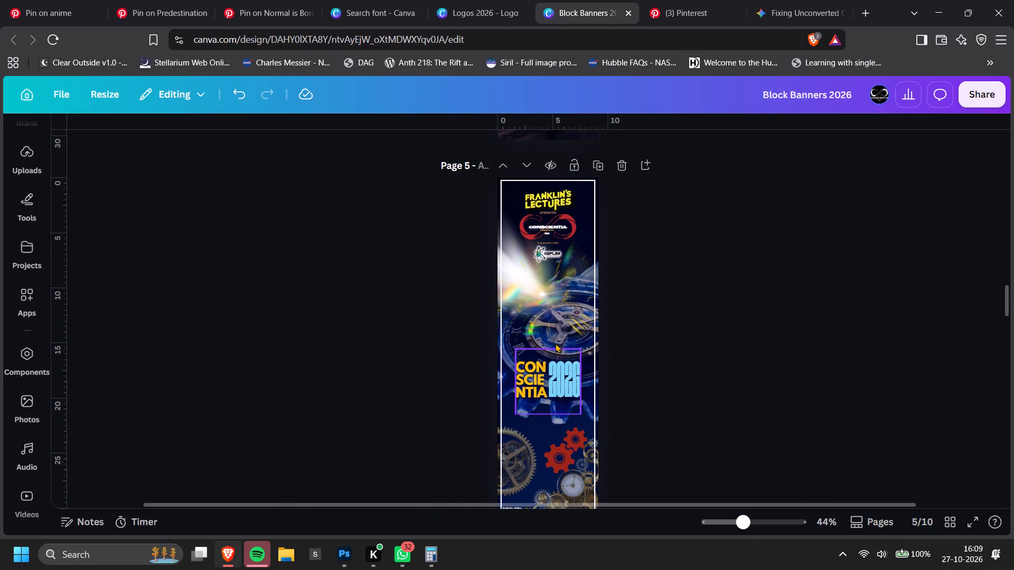
Look through the page 5 layer stack, from the design credit and title group down to the grouped artwork.
click(556, 343)
click(775, 159)
click(776, 155)
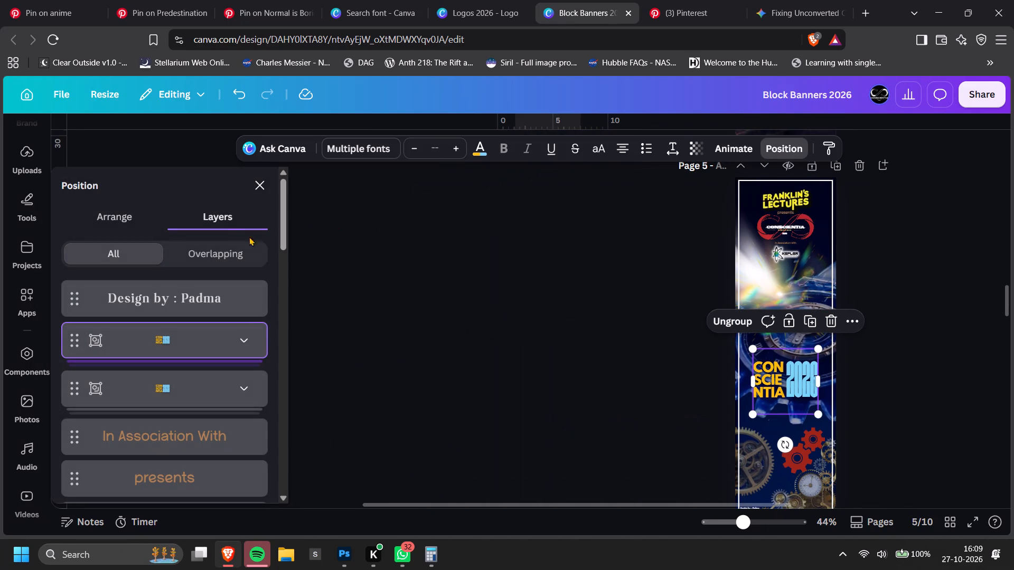
click(215, 230)
scroll(224, 277, down, 7)
scroll(211, 347, up, 3)
scroll(211, 347, down, 5)
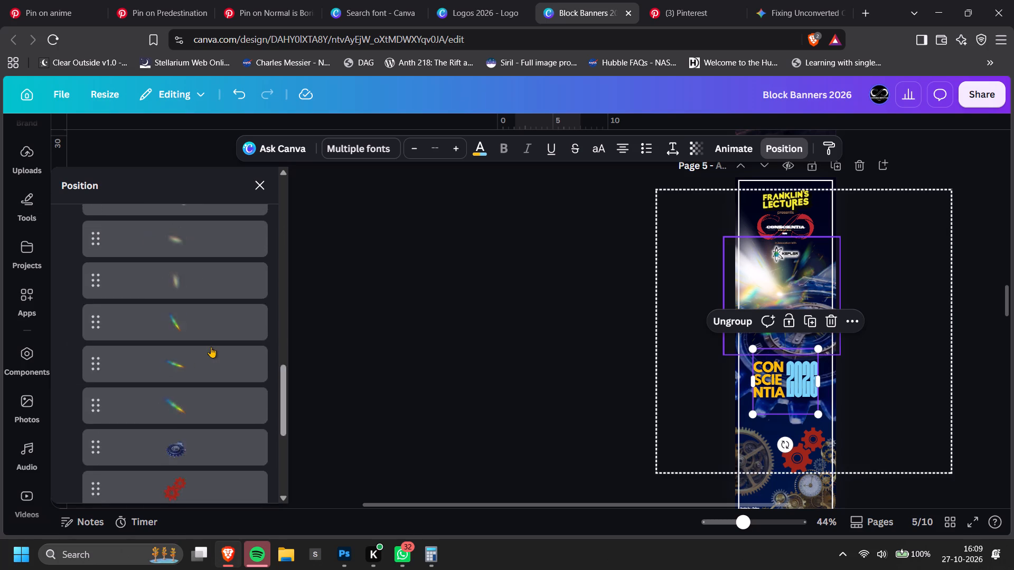
scroll(211, 347, down, 7)
scroll(194, 365, up, 9)
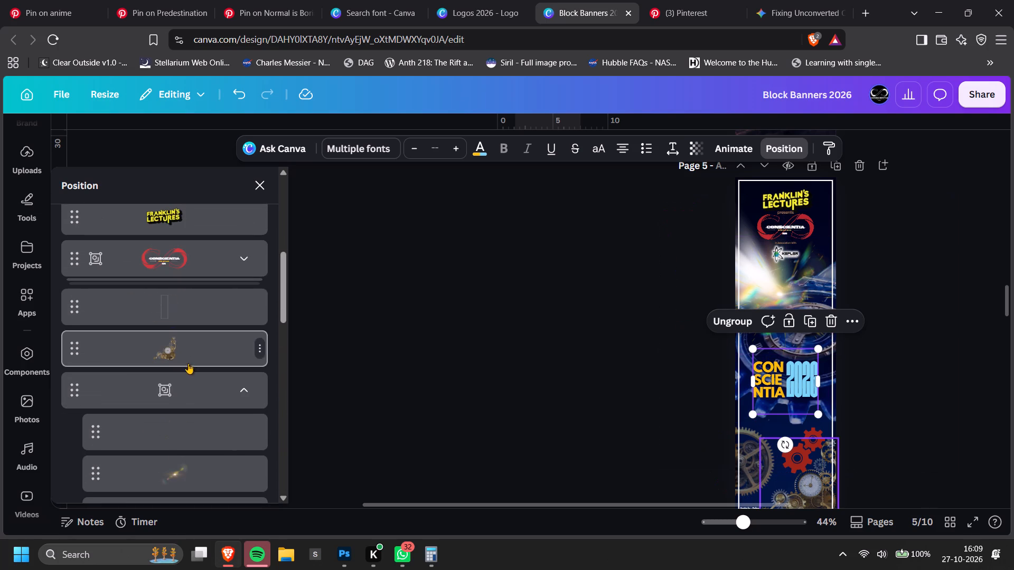
scroll(194, 284, up, 9)
click(192, 302)
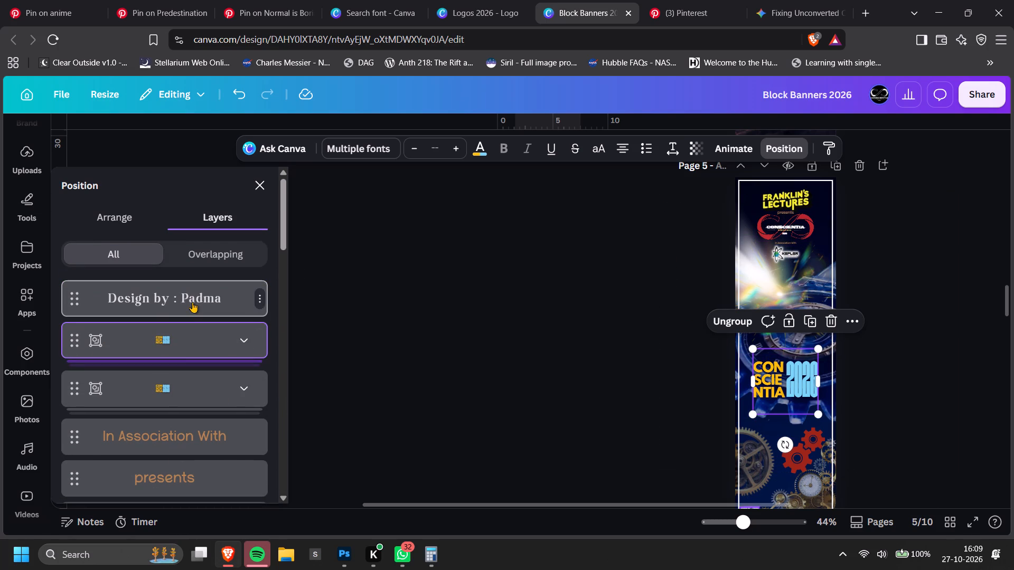
Select the red gears layer inside the artwork group and shift the gears slightly down and left, closer to the white clock.
scroll(218, 377, down, 16)
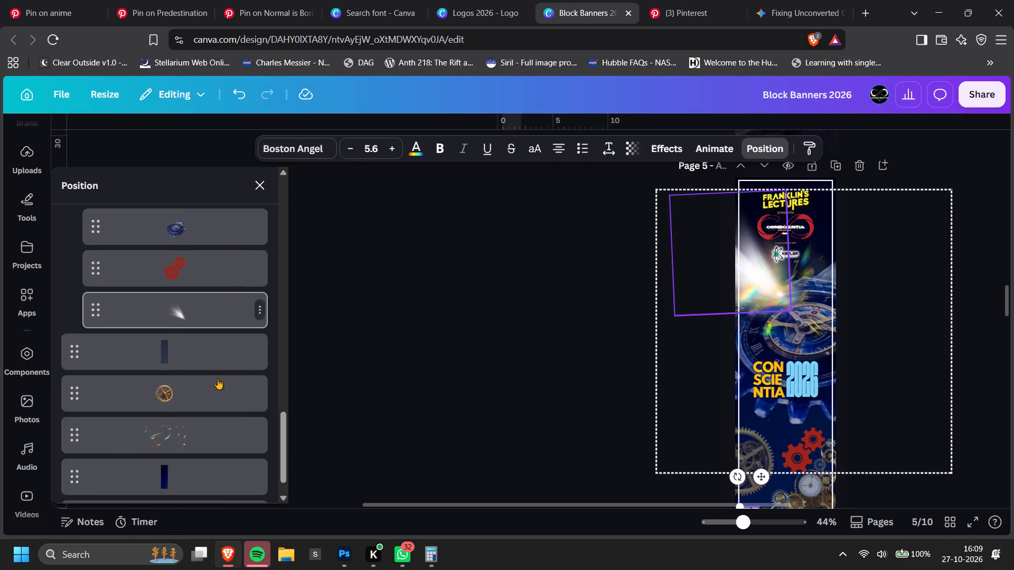
click(187, 224)
scroll(821, 452, down, 1)
ctrl+scroll(820, 398, up, 3)
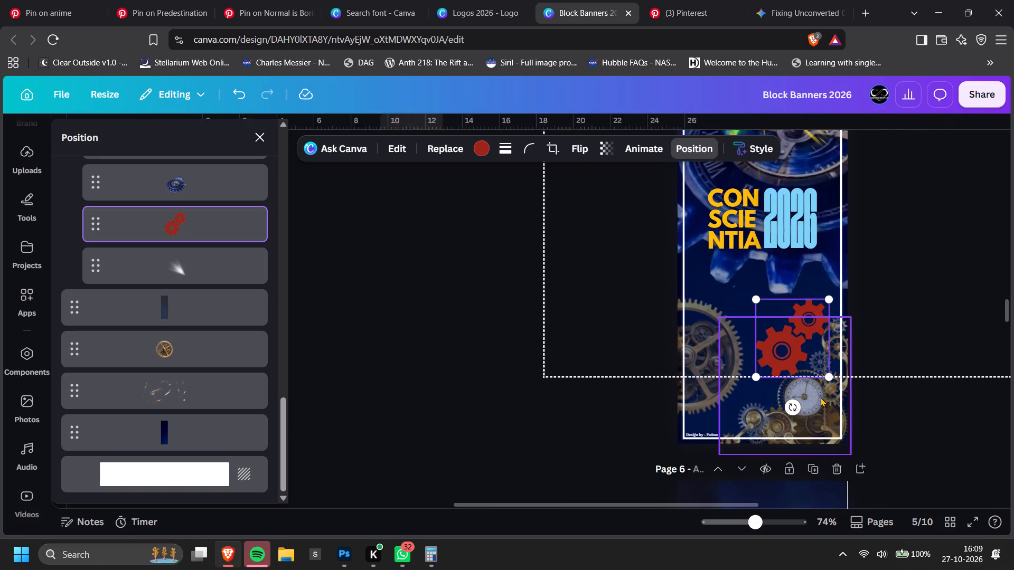
ctrl+scroll(821, 397, up, 1)
drag(799, 345, 787, 354)
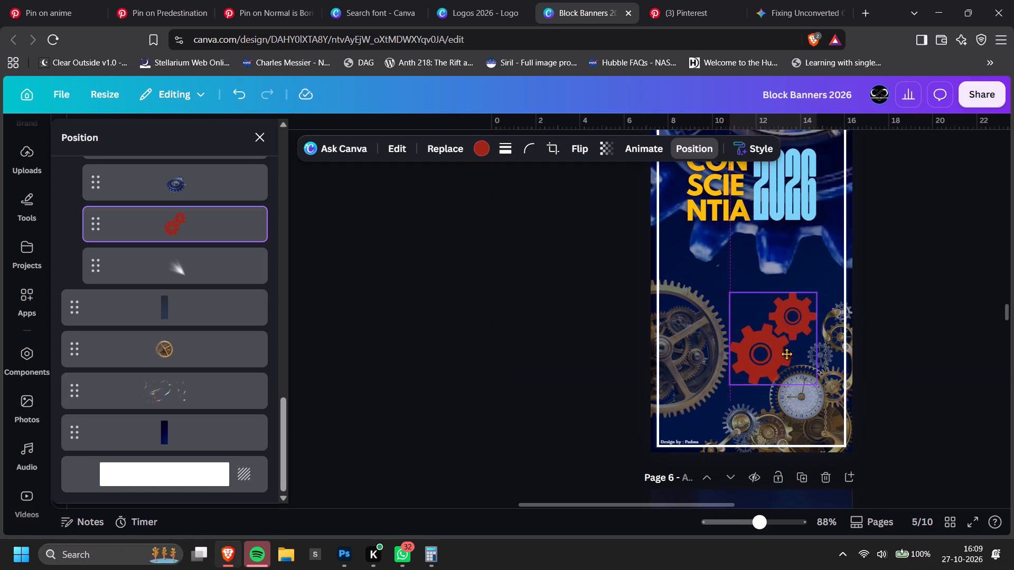
drag(787, 354, 792, 357)
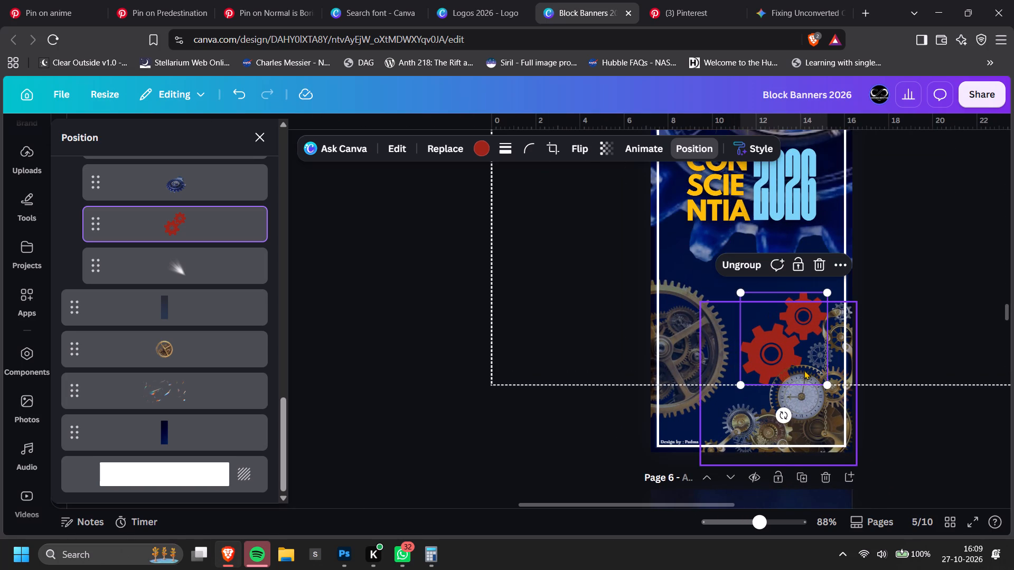
click(926, 488)
click(922, 422)
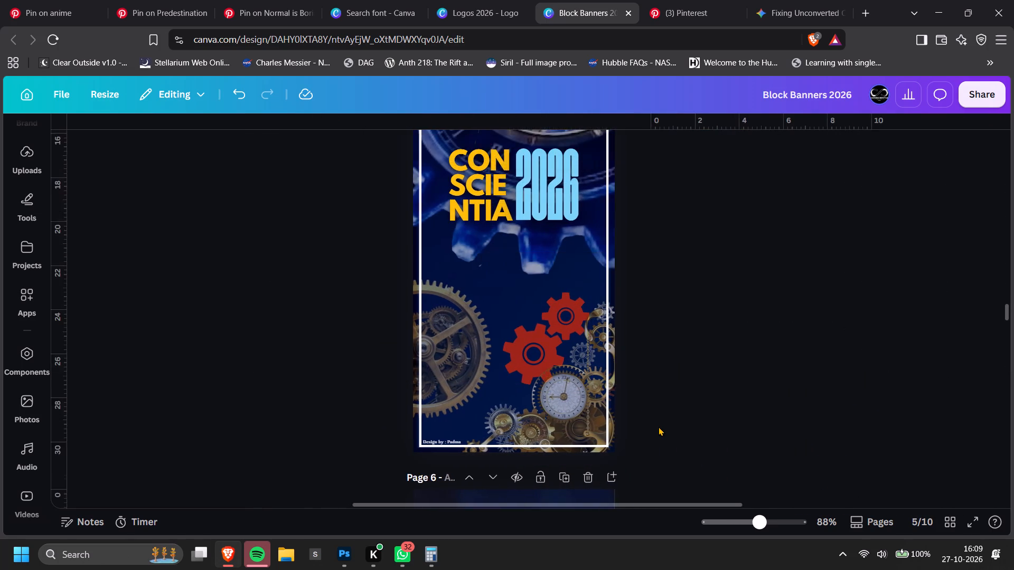
Search the elements for "gradient circle" and add the soft black gradient circle graphic to the page 5 banner.
ctrl+scroll(659, 426, down, 5)
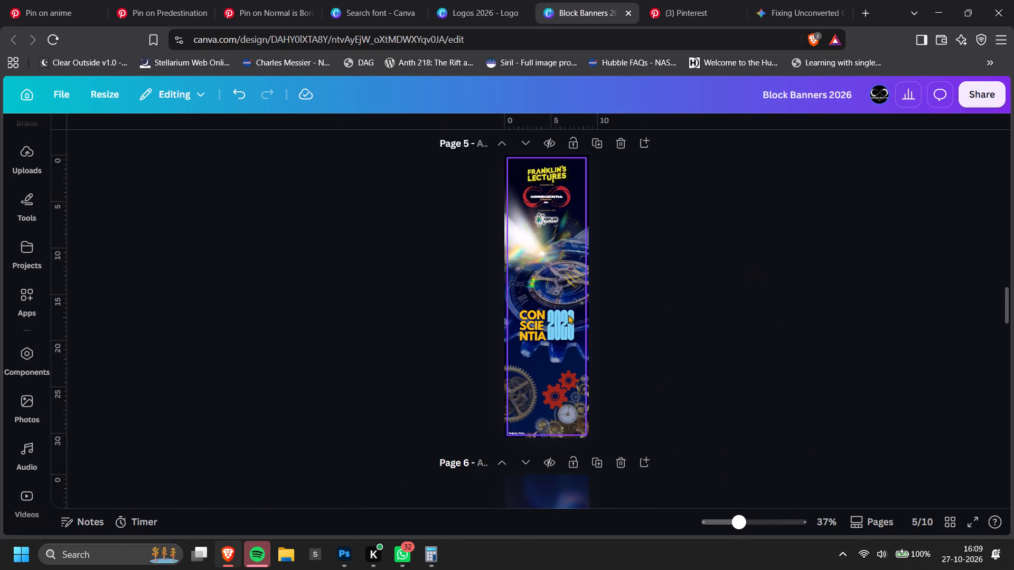
ctrl+scroll(539, 333, up, 4)
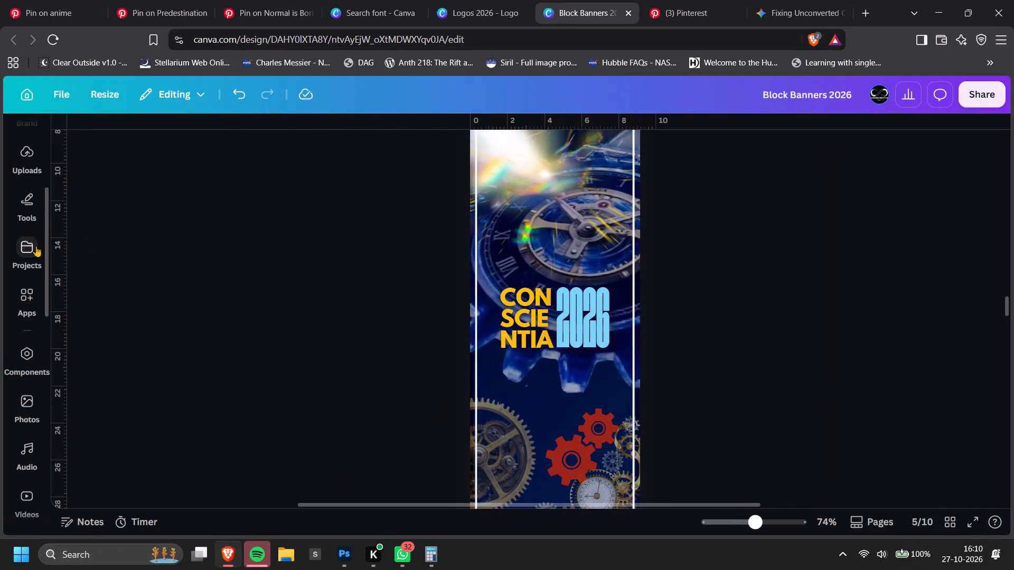
scroll(42, 262, up, 7)
click(32, 232)
click(130, 144)
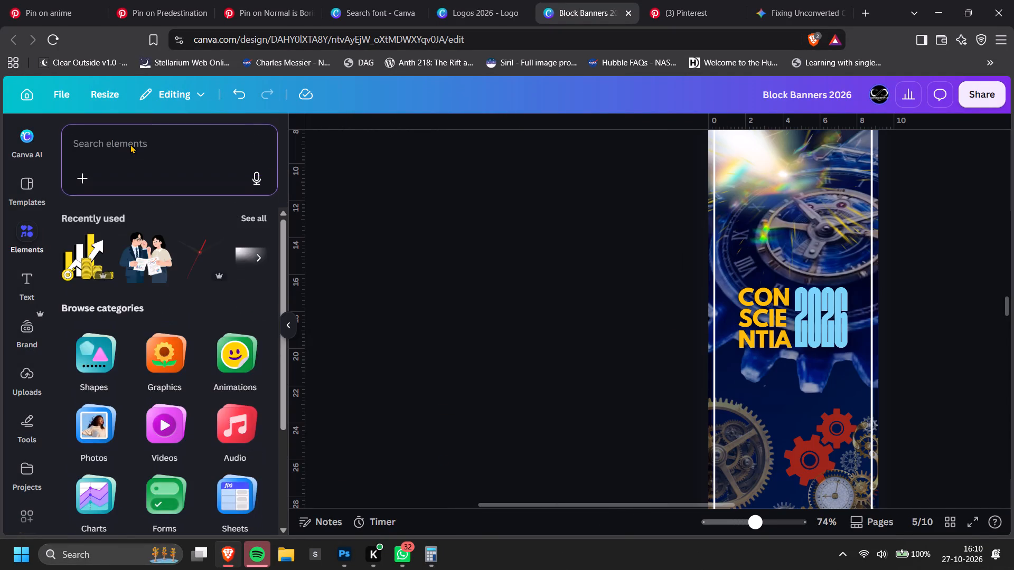
text(gradient circle)
key(Return)
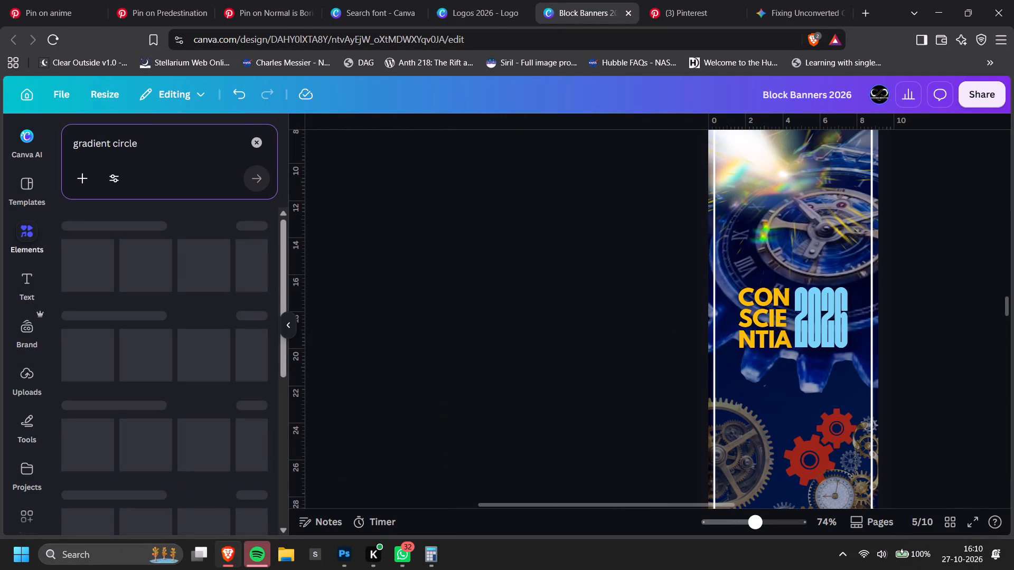
scroll(130, 144, up, 1)
click(200, 298)
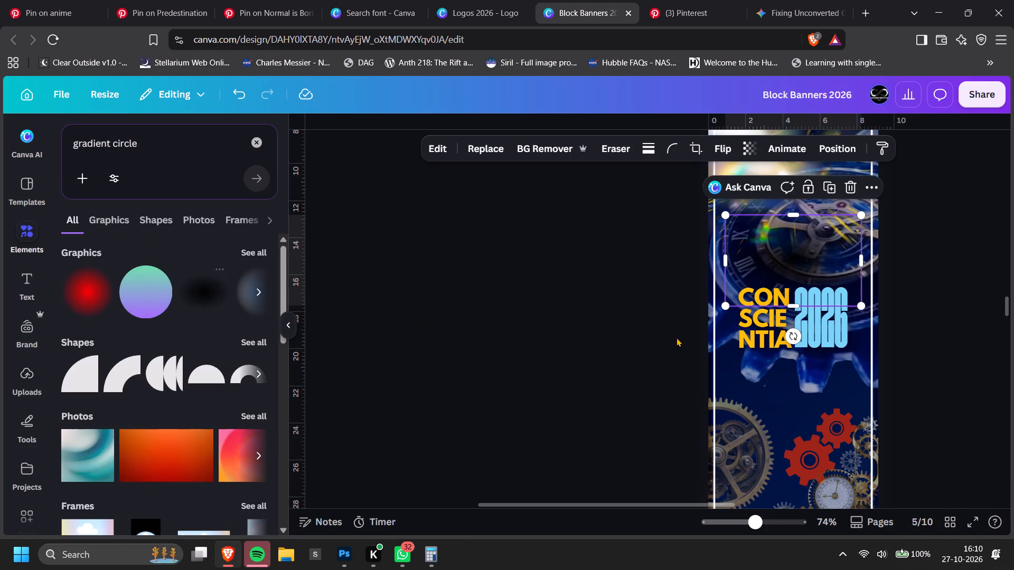
Enlarge the black gradient circle to about 9.69 × 6.49 cm, centre it horizontally over the banner title, and send it behind the title.
drag(828, 262, 829, 315)
drag(863, 358, 905, 391)
drag(883, 352, 866, 347)
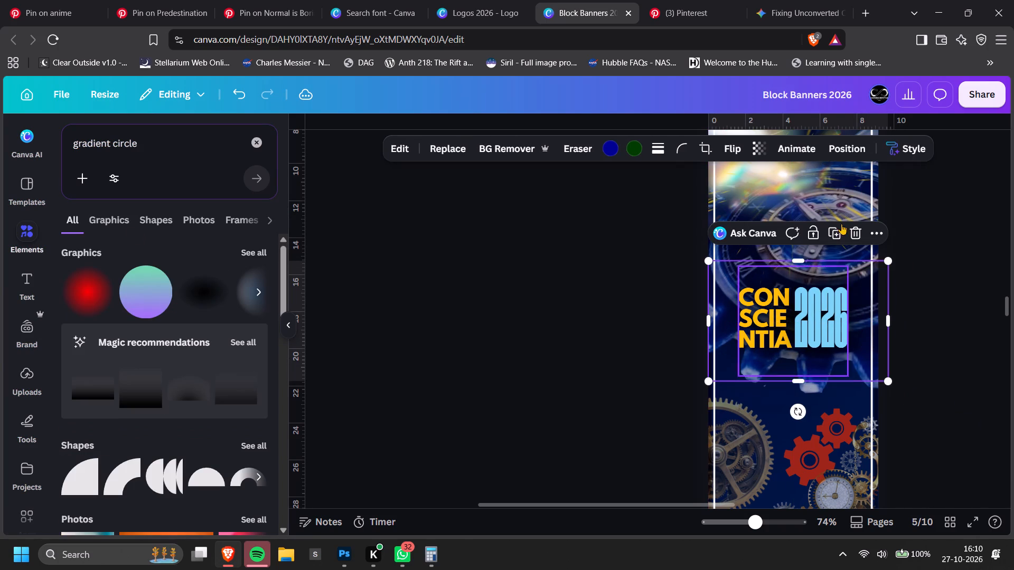
click(843, 152)
click(106, 160)
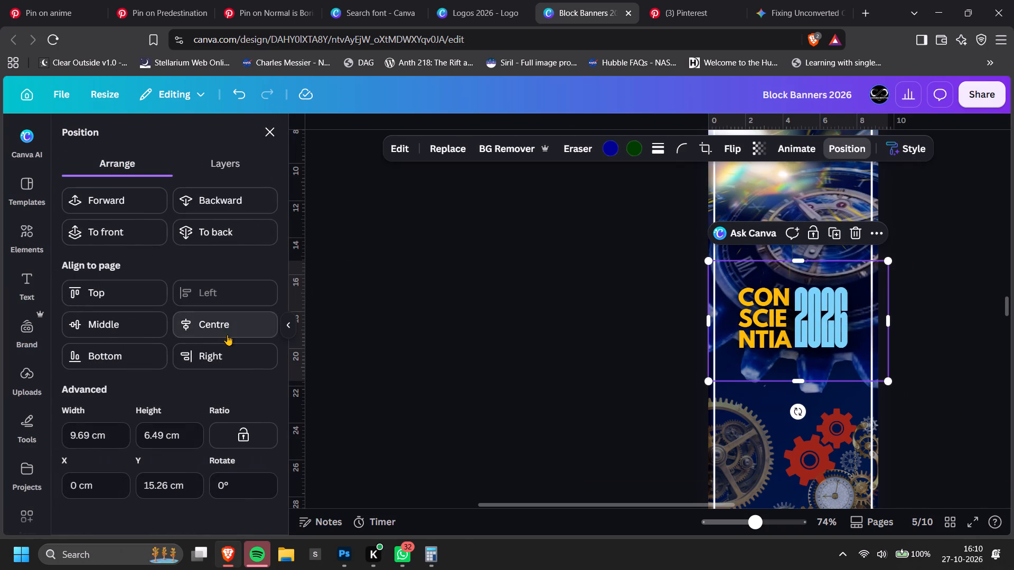
click(227, 335)
key(ctrl+bracketleft)
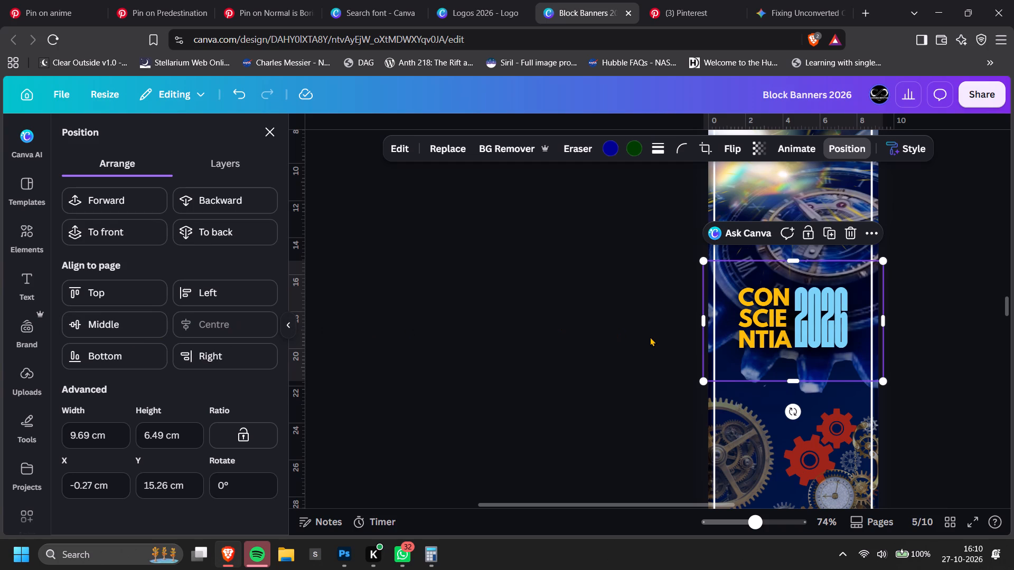
key(ctrl+bracketleft)
key(ctrl+bracketleft)
key(ctrl+bracketright)
key(ctrl+bracketright)
double_click(594, 324)
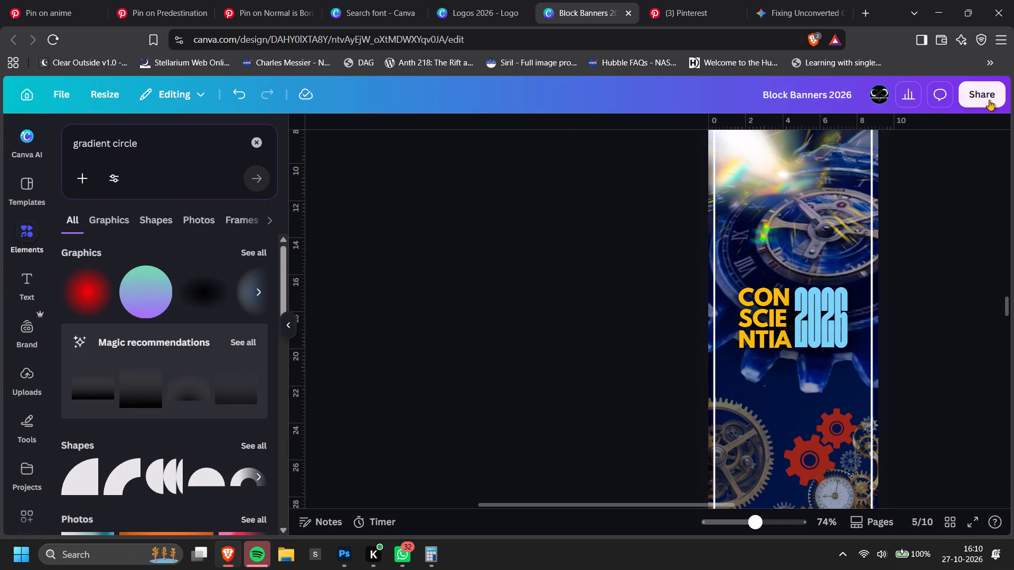
Set up a download of only page 5 of the banner design with PDF as the file type.
click(989, 100)
click(549, 351)
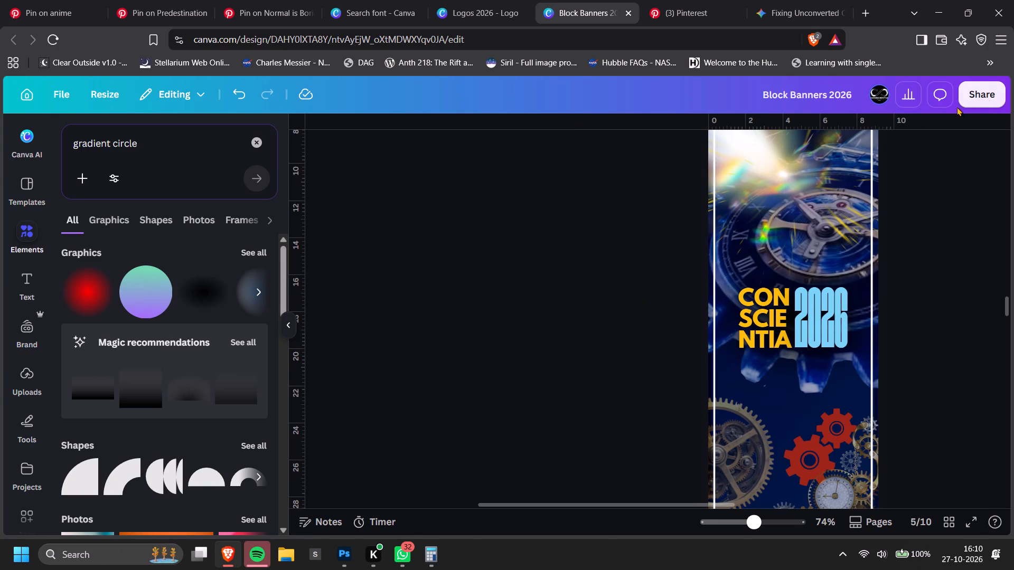
click(988, 99)
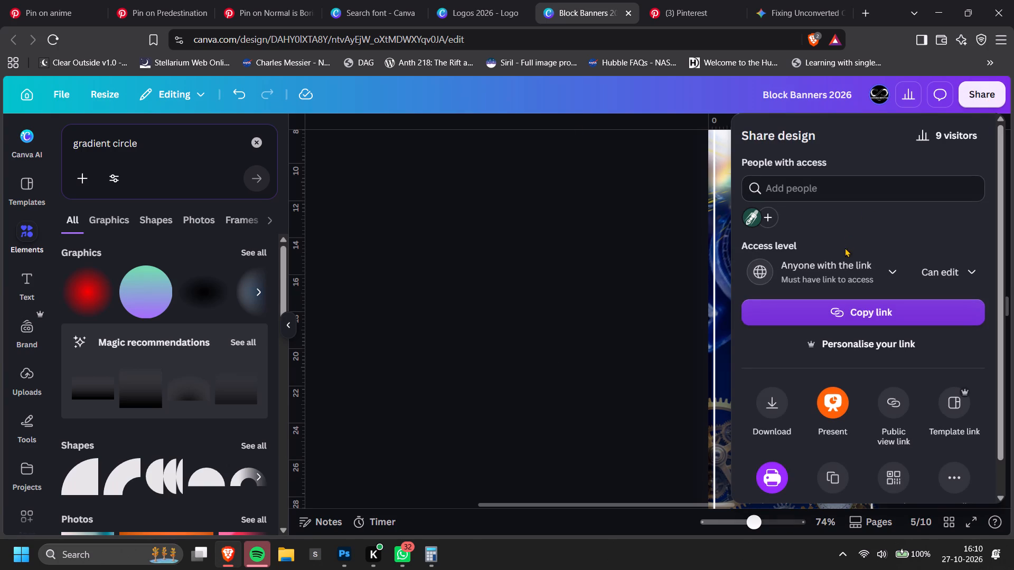
click(798, 399)
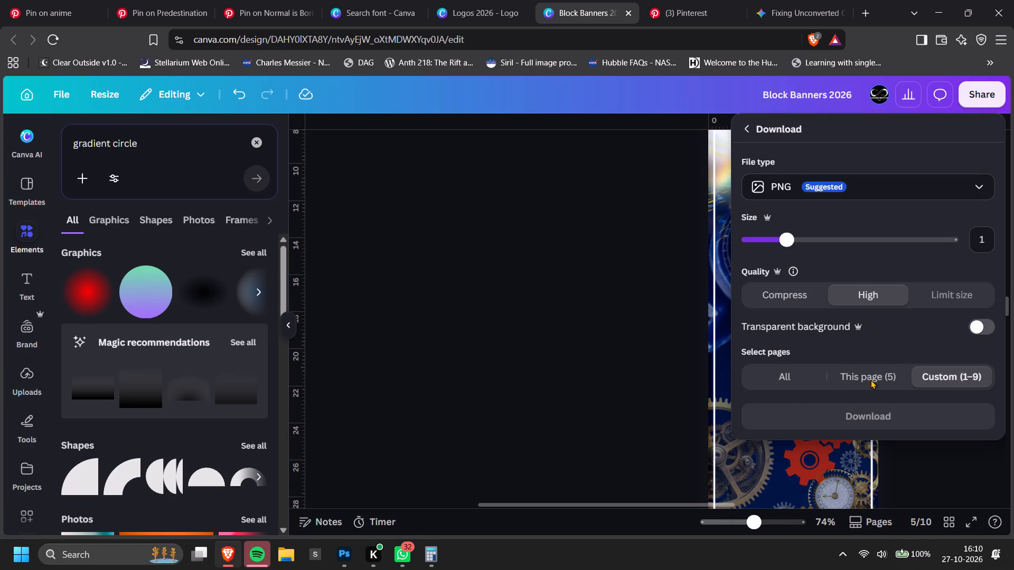
click(866, 374)
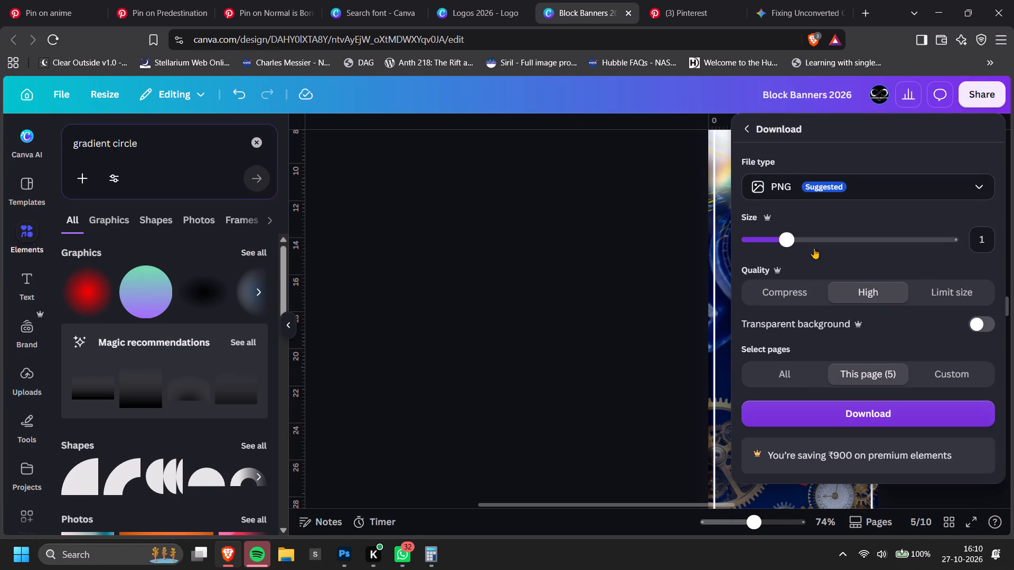
drag(792, 241, 1013, 248)
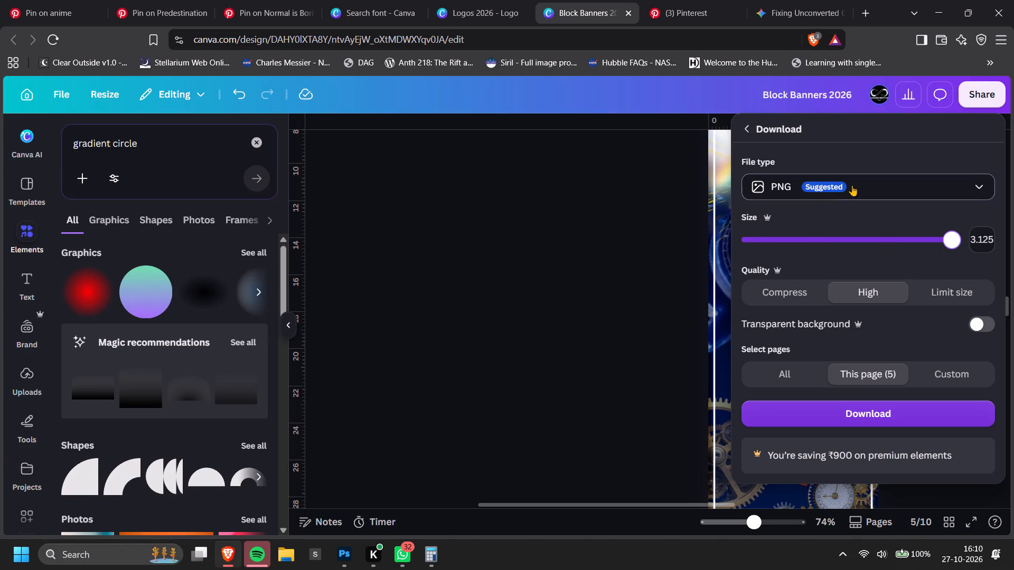
click(852, 185)
click(829, 301)
click(986, 269)
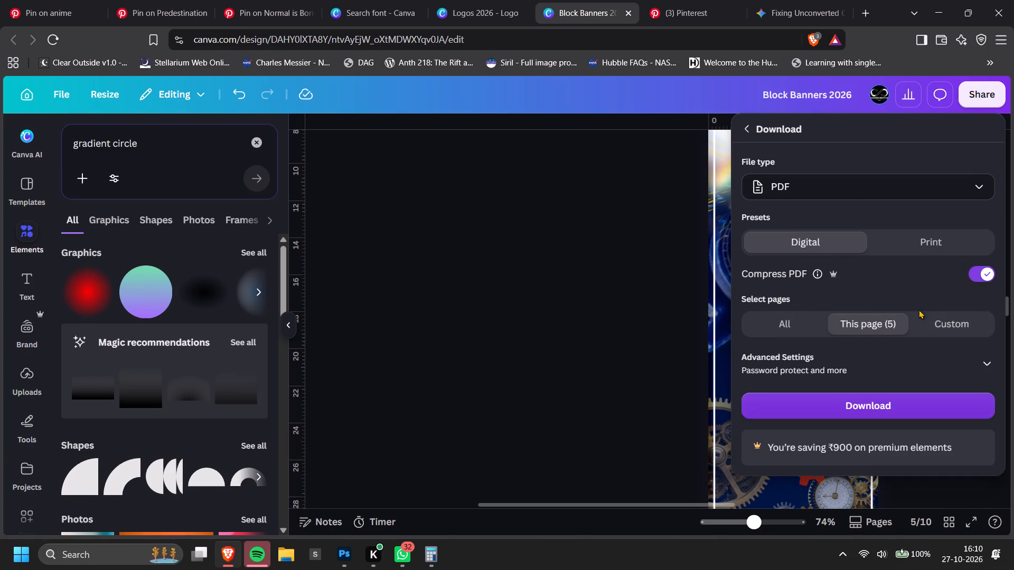
Switch to Photoshop and examine the Library_rolldown.pdf banner from its top logos down to the 2026 at its bottom.
key(alt+Tab)
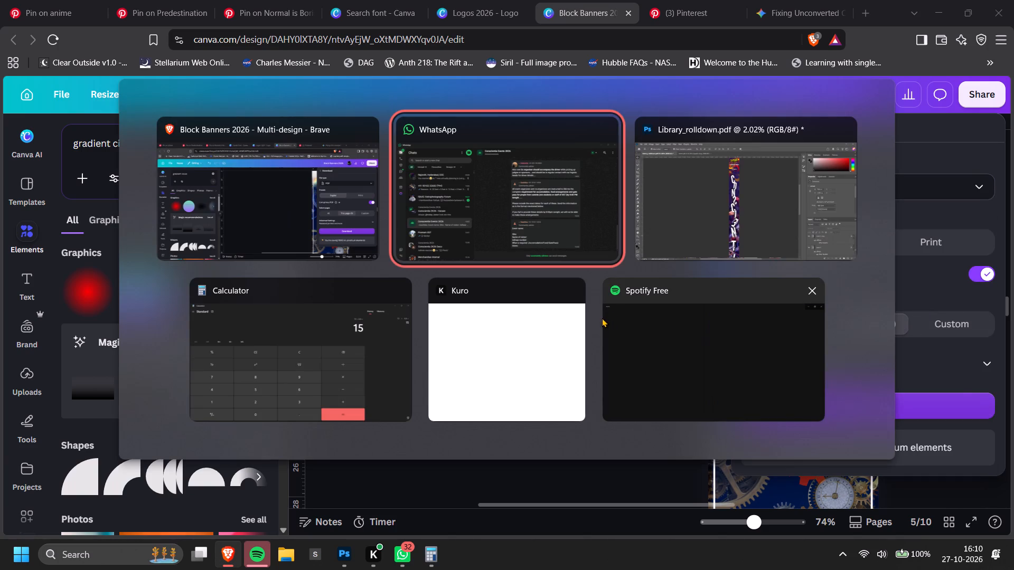
key(alt+Tab)
scroll(568, 323, down, 3)
scroll(568, 323, up, 3)
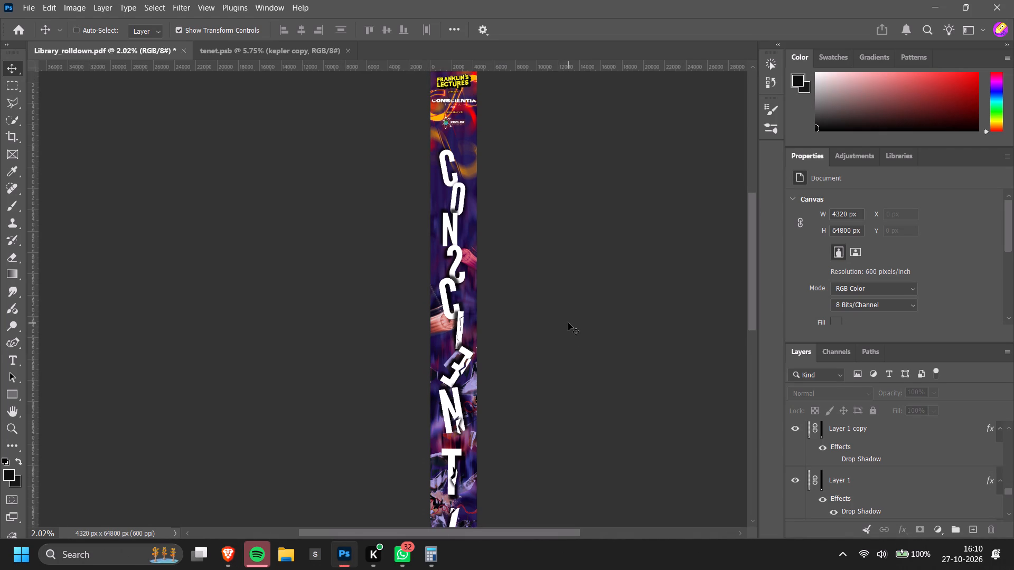
ctrl+scroll(568, 323, up, 2)
scroll(568, 323, up, 3)
alt+scroll(568, 323, up, 4)
scroll(585, 314, down, 7)
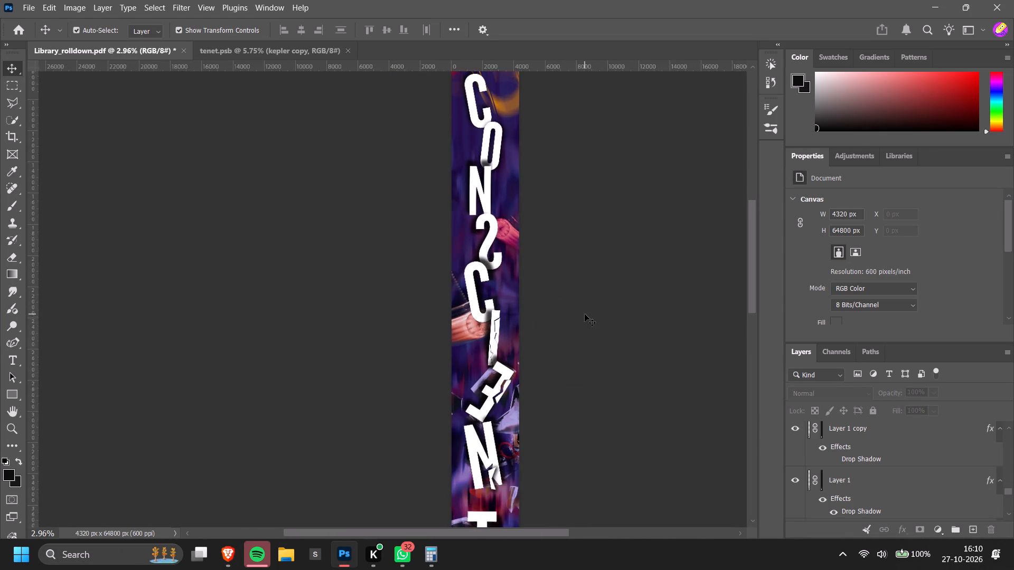
scroll(585, 314, down, 20)
scroll(585, 314, up, 3)
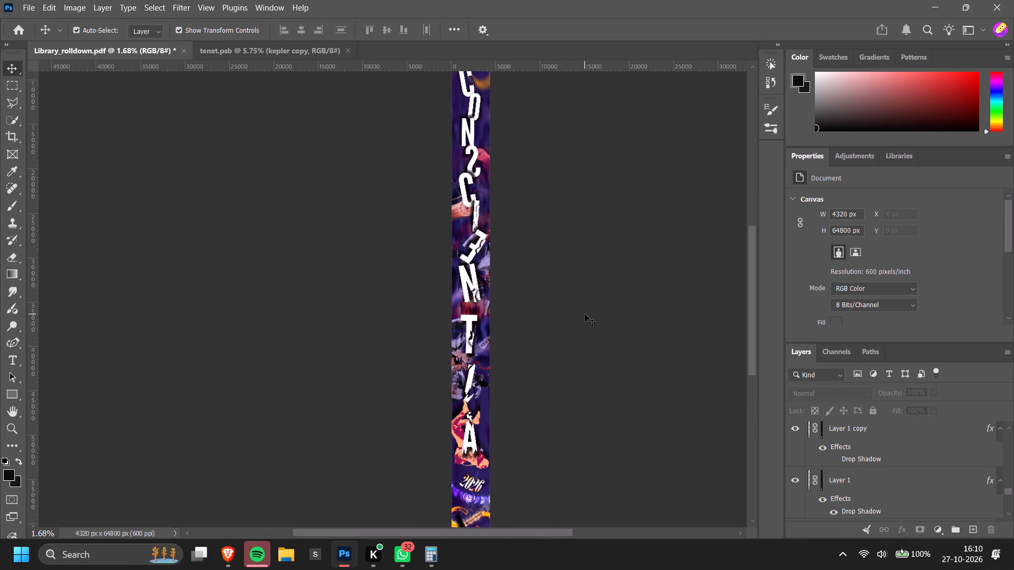
scroll(585, 314, up, 17)
ctrl+scroll(585, 314, up, 2)
alt+scroll(618, 230, up, 6)
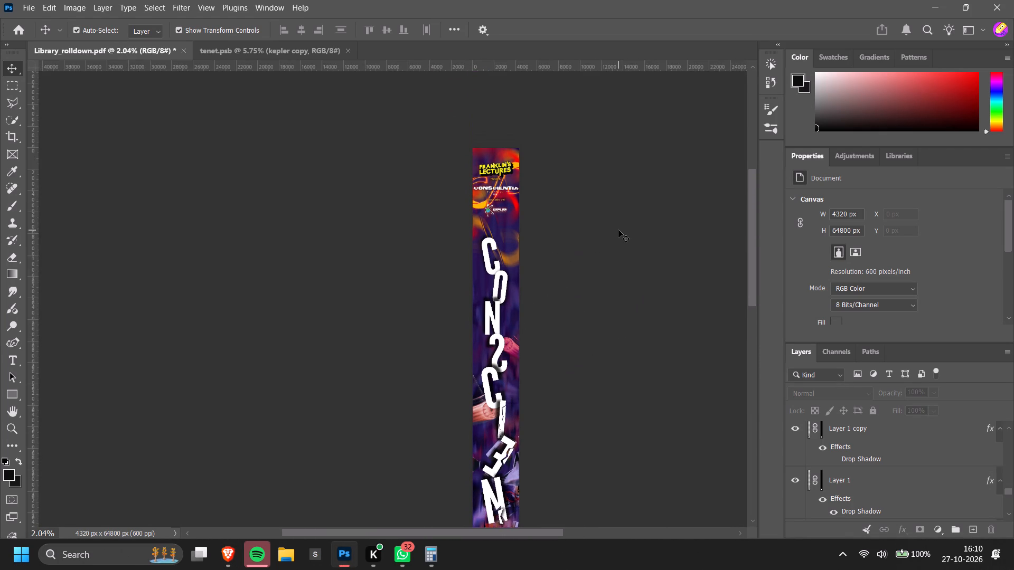
ctrl+scroll(618, 230, down, 2)
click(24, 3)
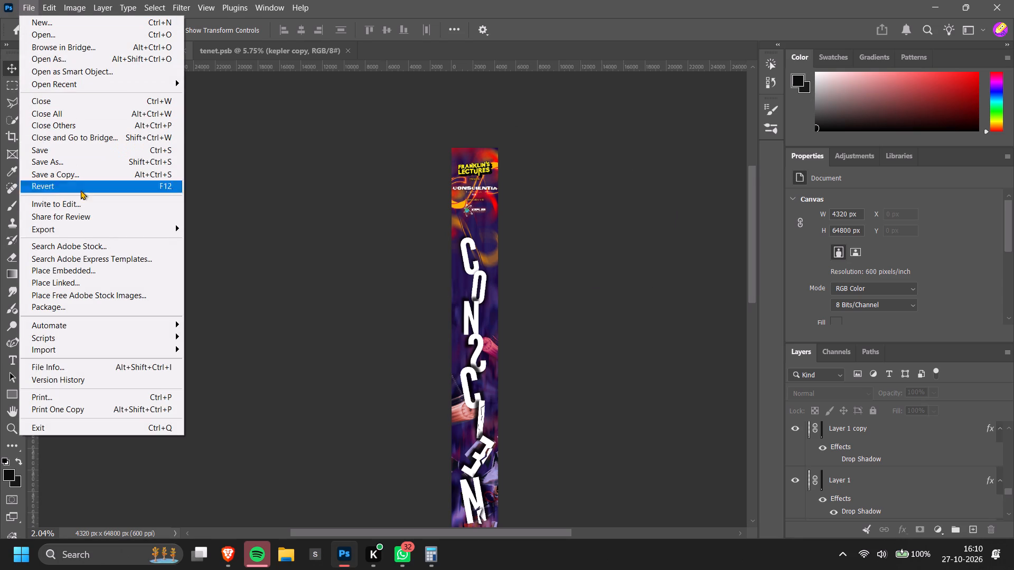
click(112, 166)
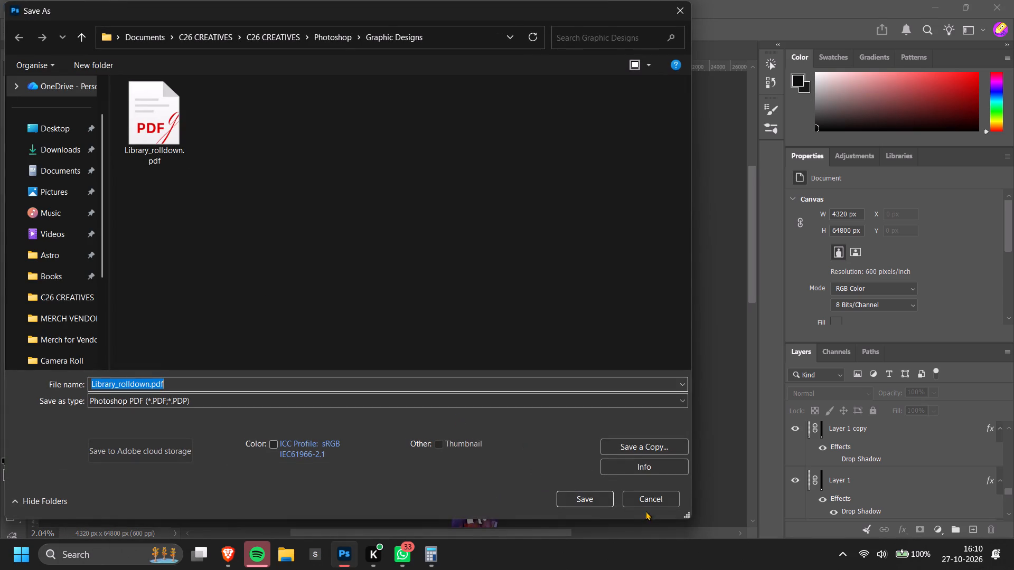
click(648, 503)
Save Library_rolldown.pdf as a Photoshop PDF in the main C26 CREATIVES folder, replacing the existing file, after checking the PDF/X-1a:2001 compression and output settings.
click(27, 0)
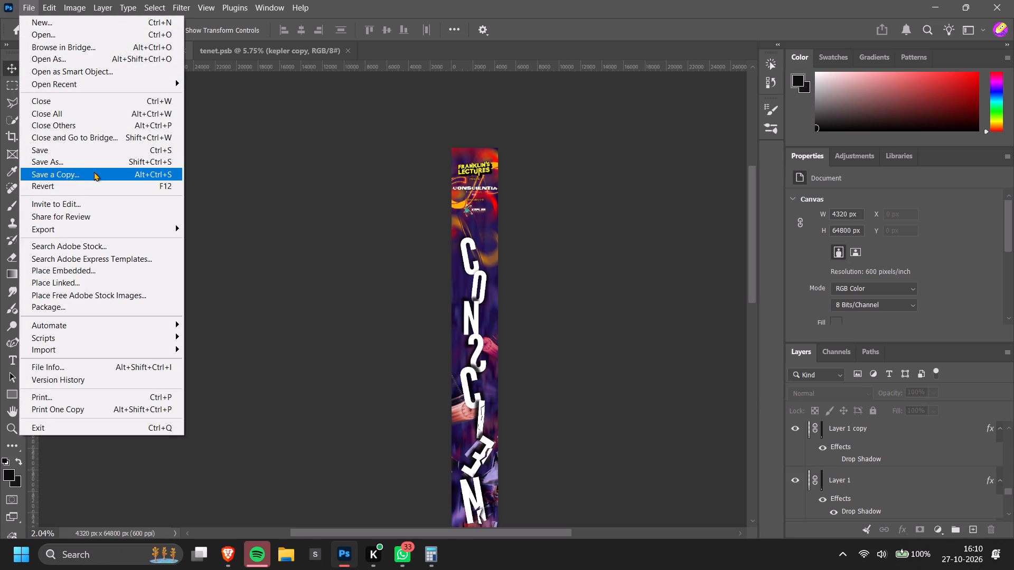
click(98, 167)
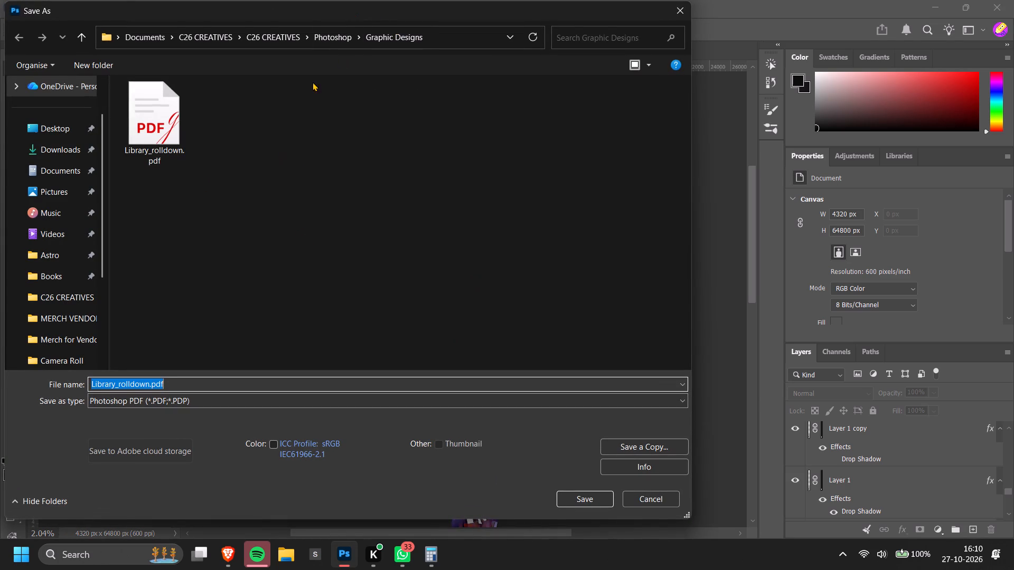
click(210, 38)
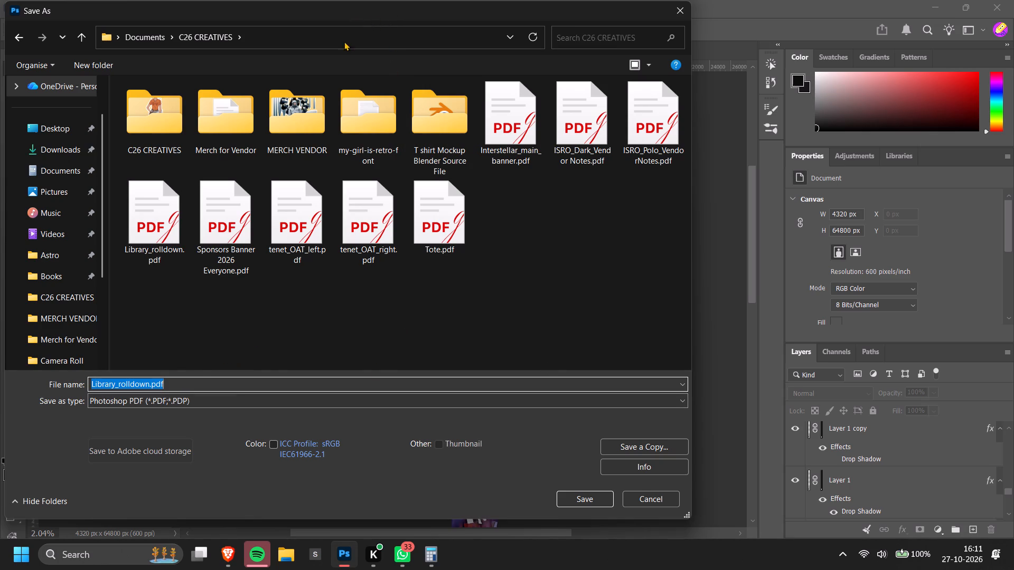
click(200, 397)
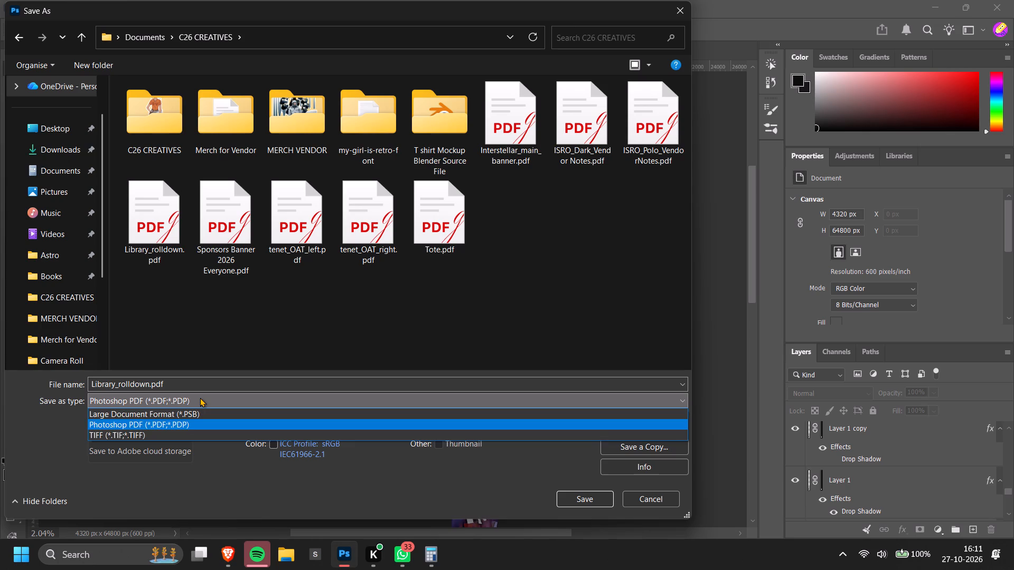
click(200, 397)
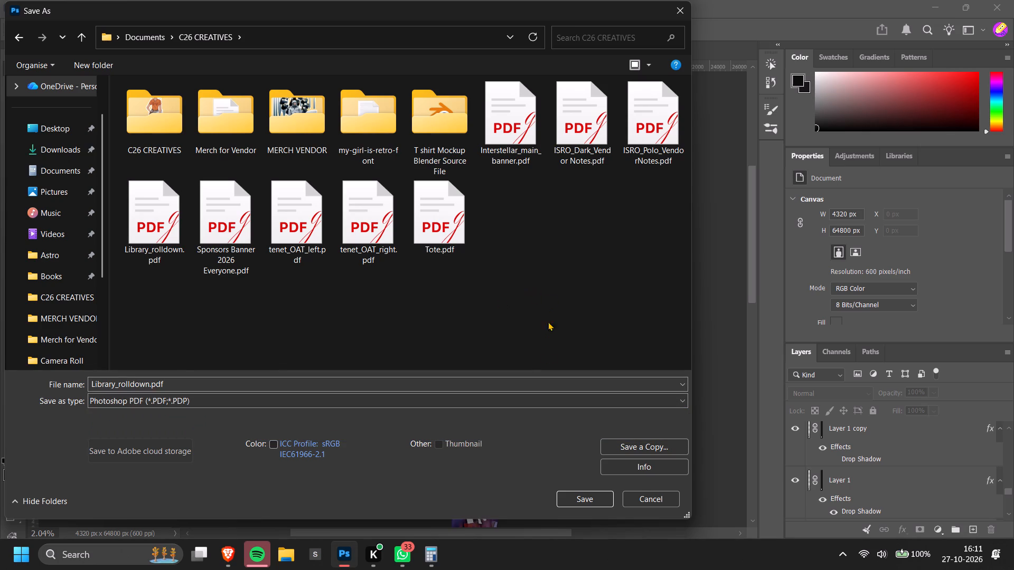
click(579, 495)
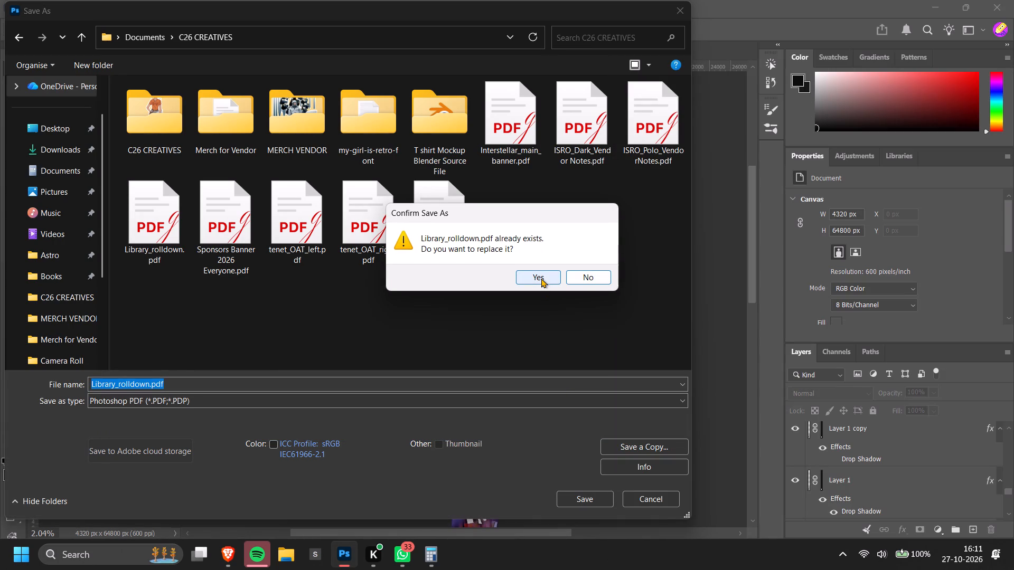
click(541, 278)
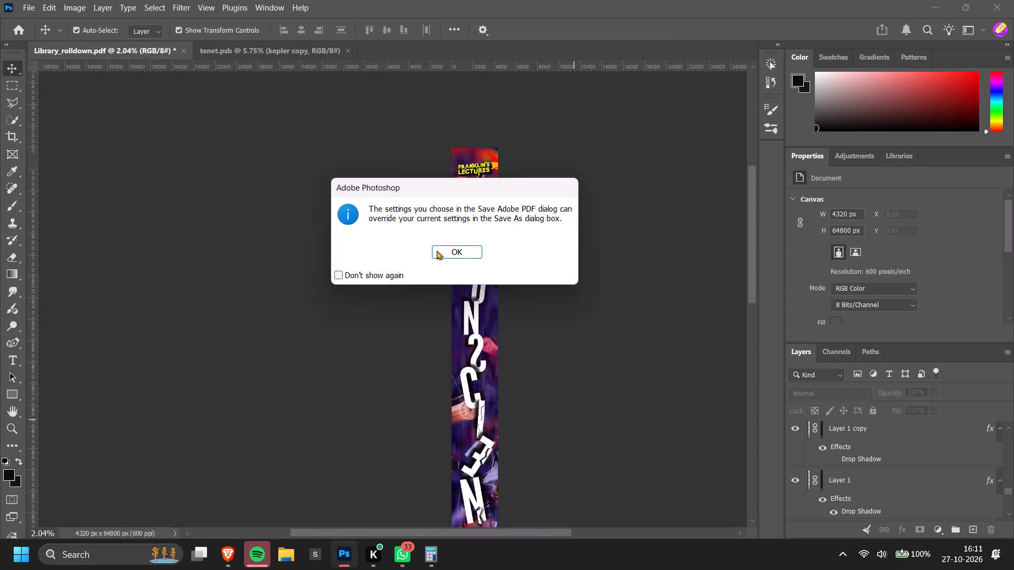
click(442, 250)
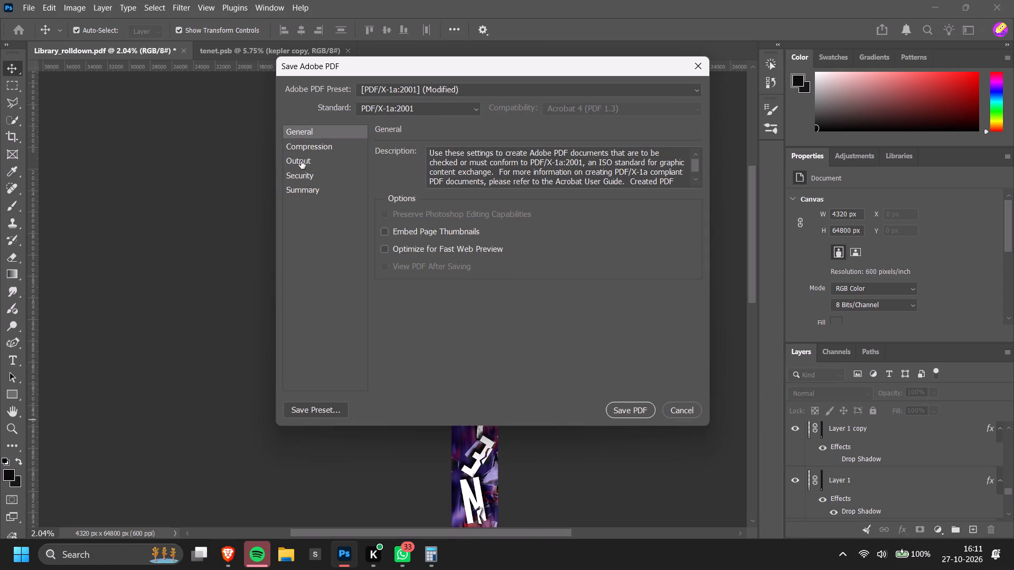
click(308, 155)
click(312, 151)
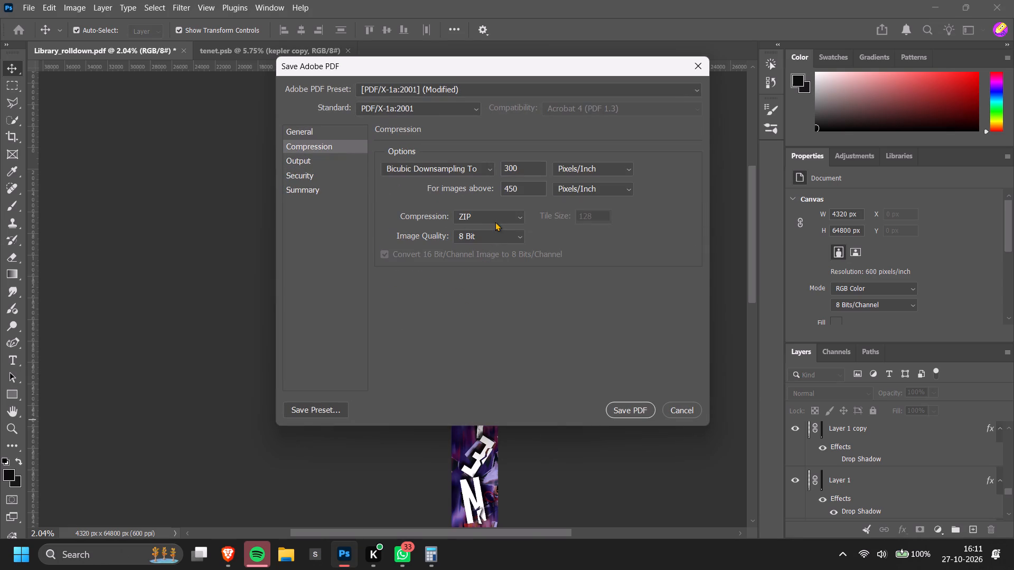
click(325, 161)
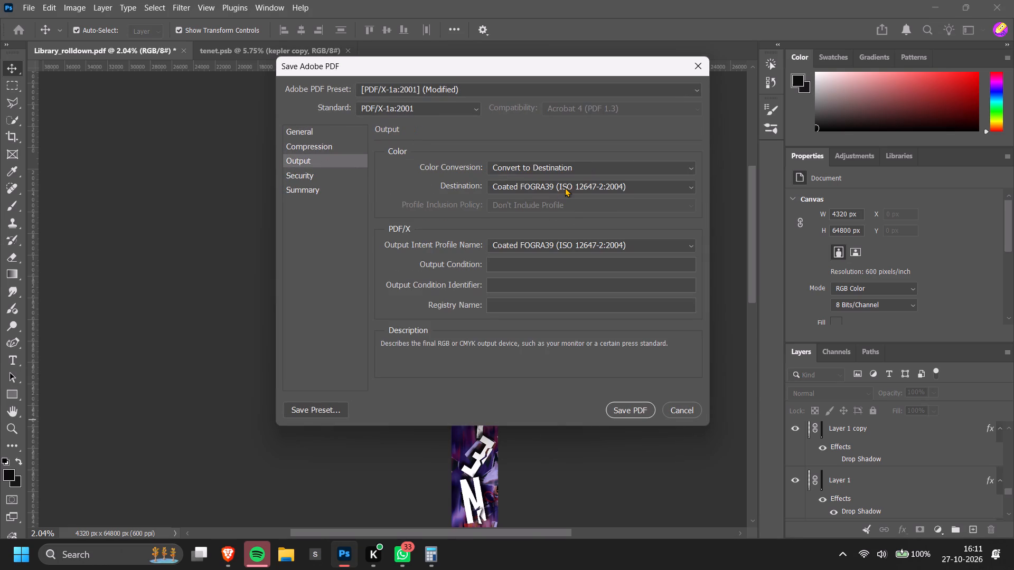
click(624, 408)
Return to Brave, set the page 5 PDF download to the Print preset with the CMYK colour profile, and expand its advanced settings.
key(alt+Tab)
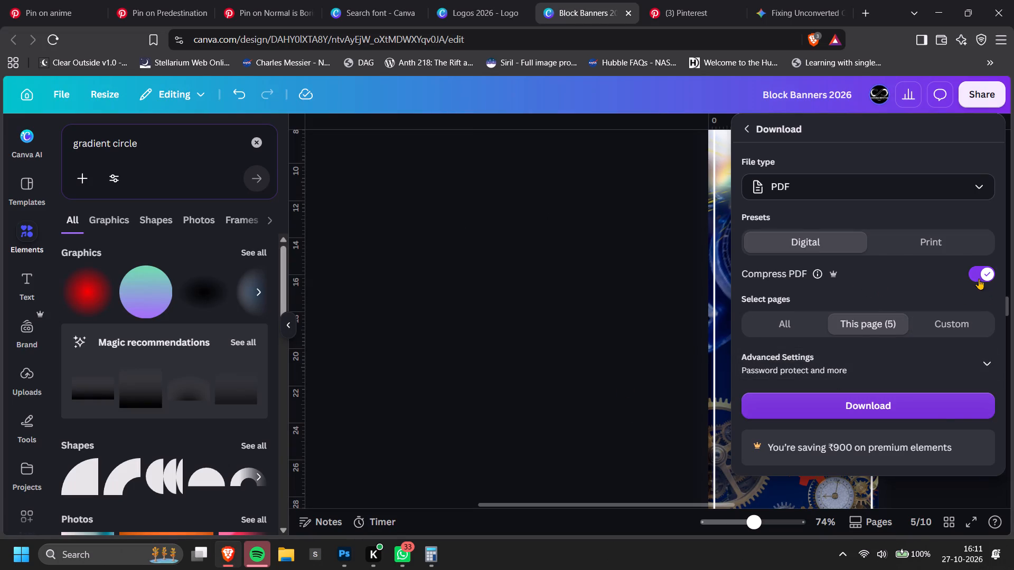
click(966, 246)
click(863, 299)
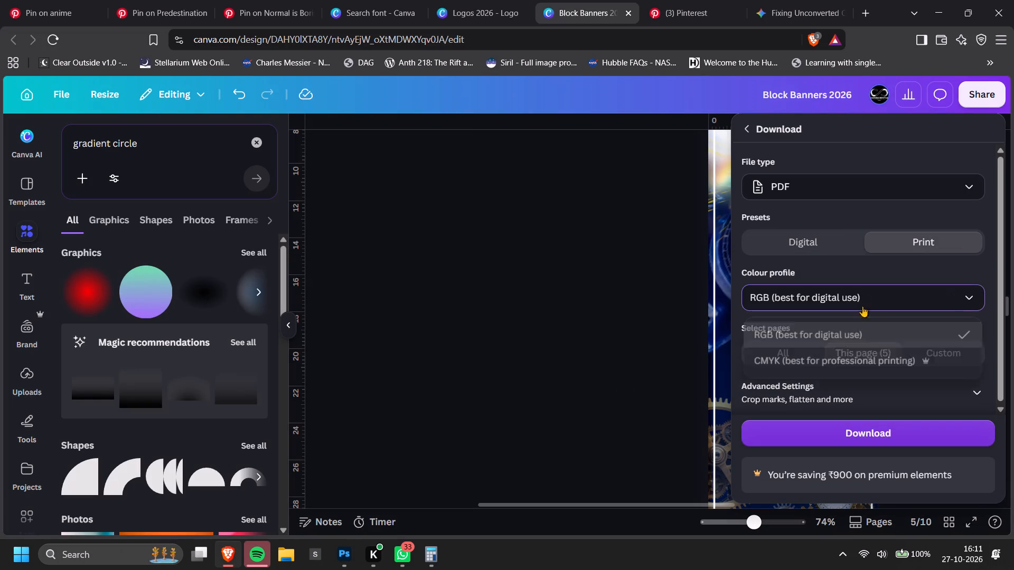
click(840, 354)
scroll(856, 325, down, 2)
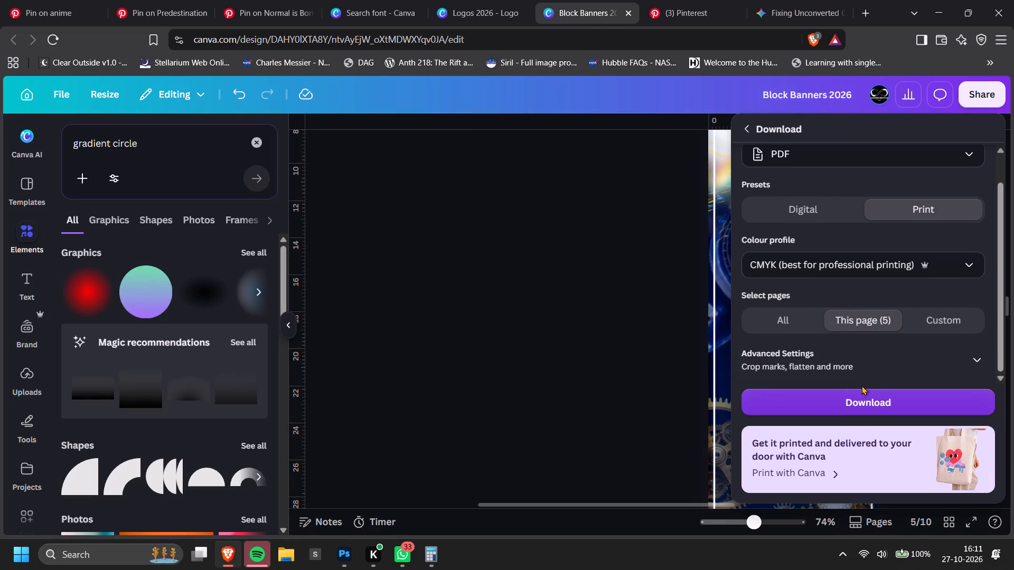
click(869, 360)
scroll(870, 340, down, 4)
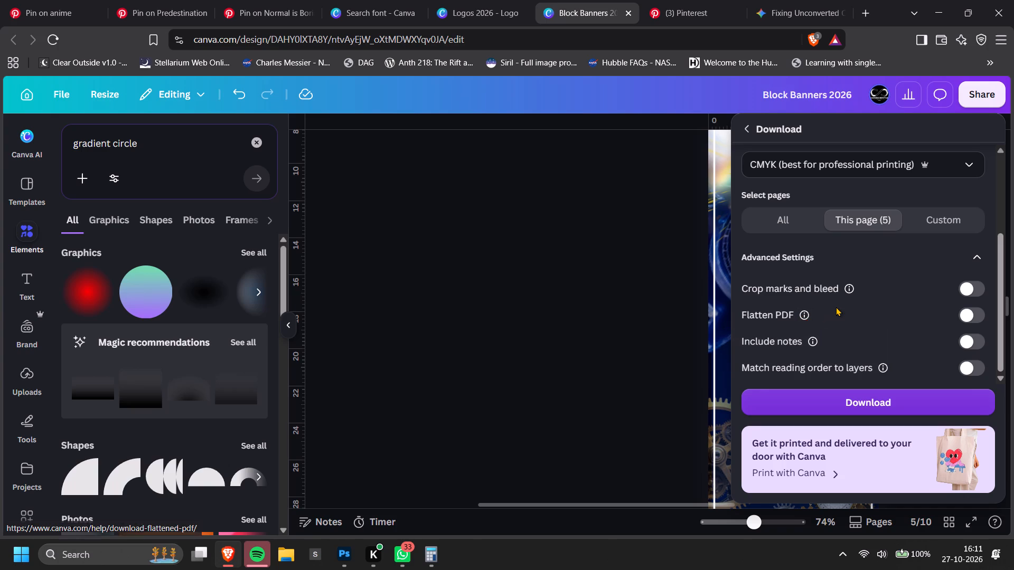
Search the web for "should i flatten pdf while sending for print", read the advice, and return to the banner design.
click(865, 17)
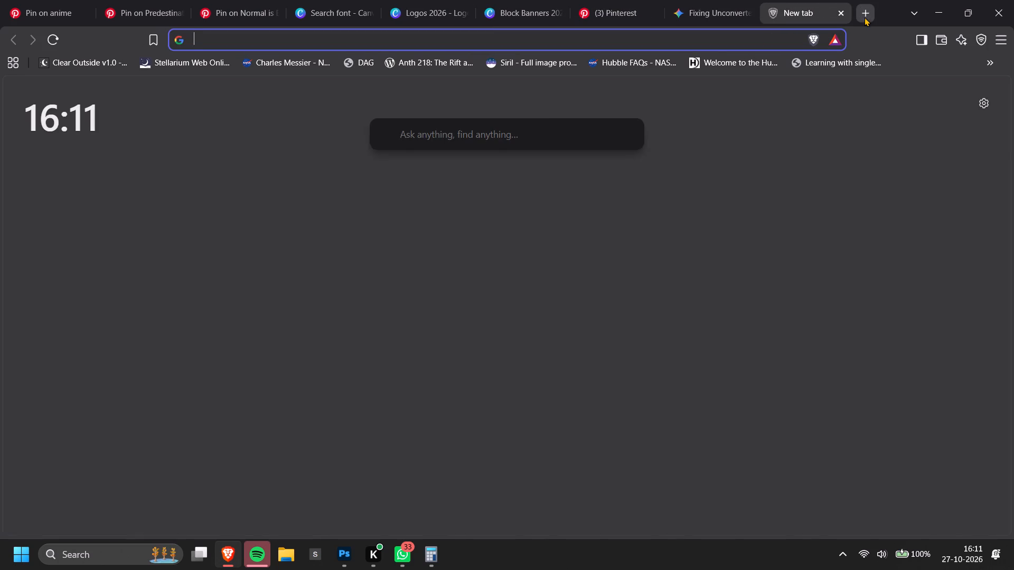
text(should i flatten pdf while sending for print)
key(Return)
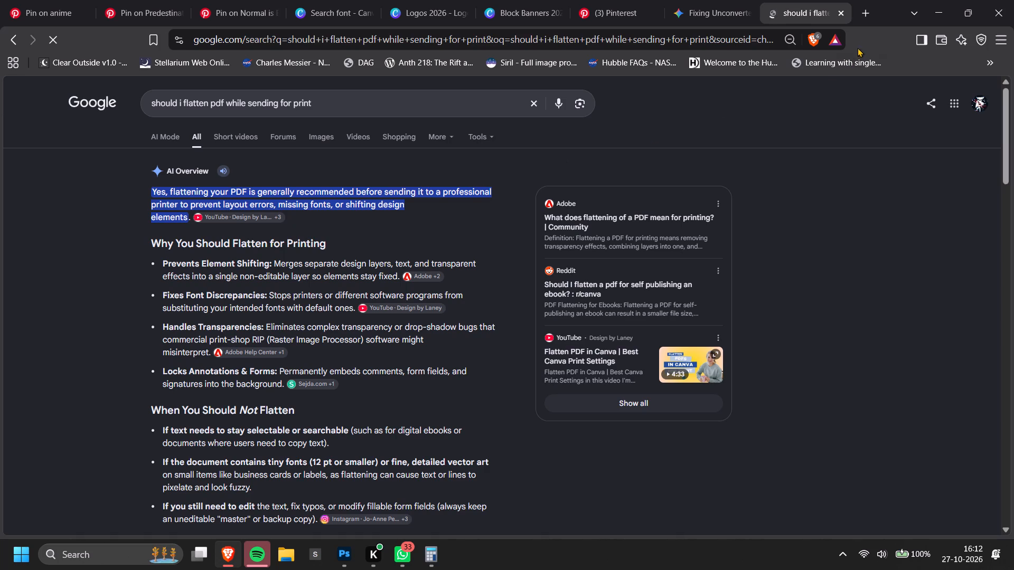
click(844, 17)
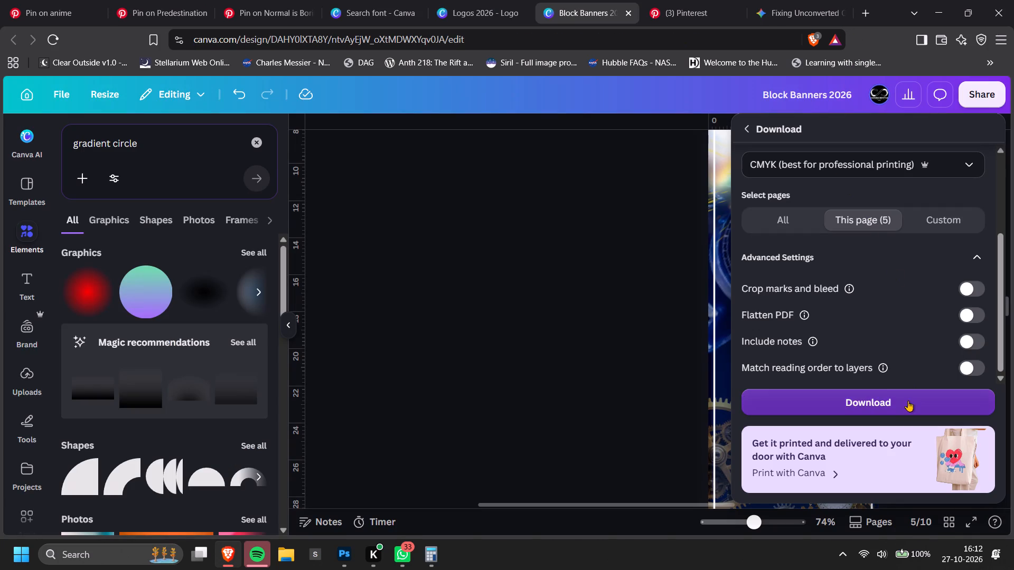
Turn on PDF flattening and download page 5 of Block Banners 2026 as a CMYK print PDF.
click(964, 315)
click(872, 402)
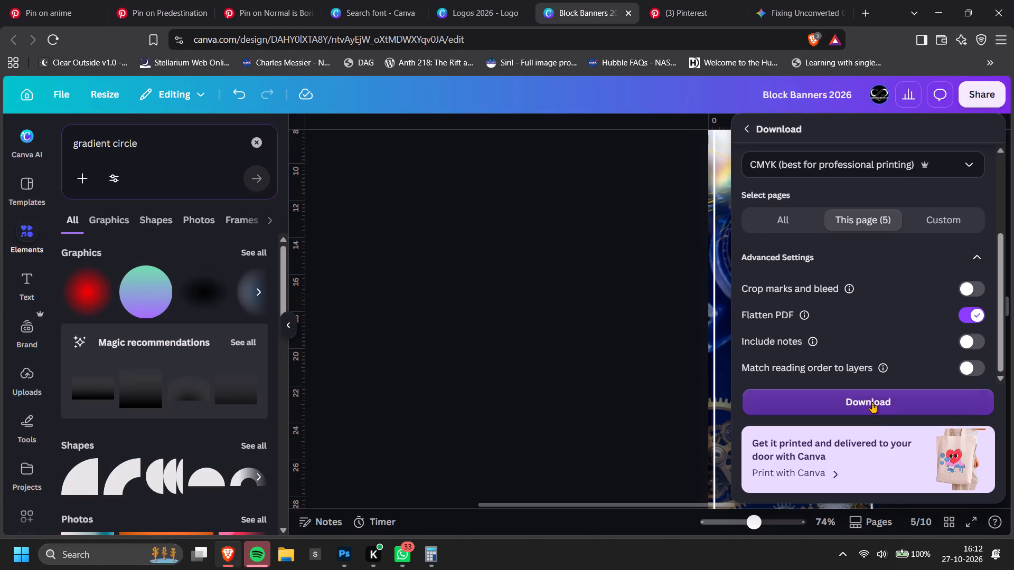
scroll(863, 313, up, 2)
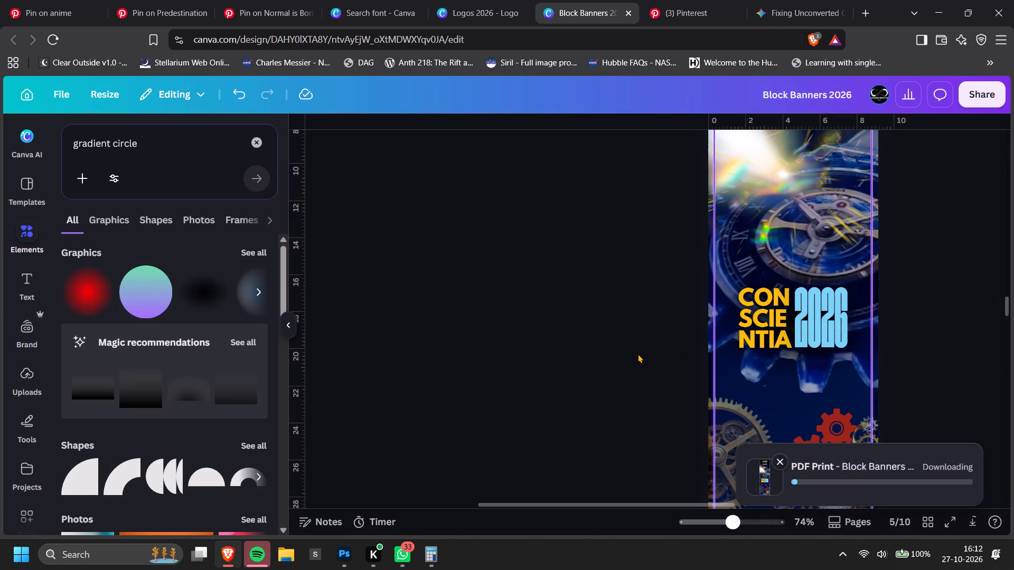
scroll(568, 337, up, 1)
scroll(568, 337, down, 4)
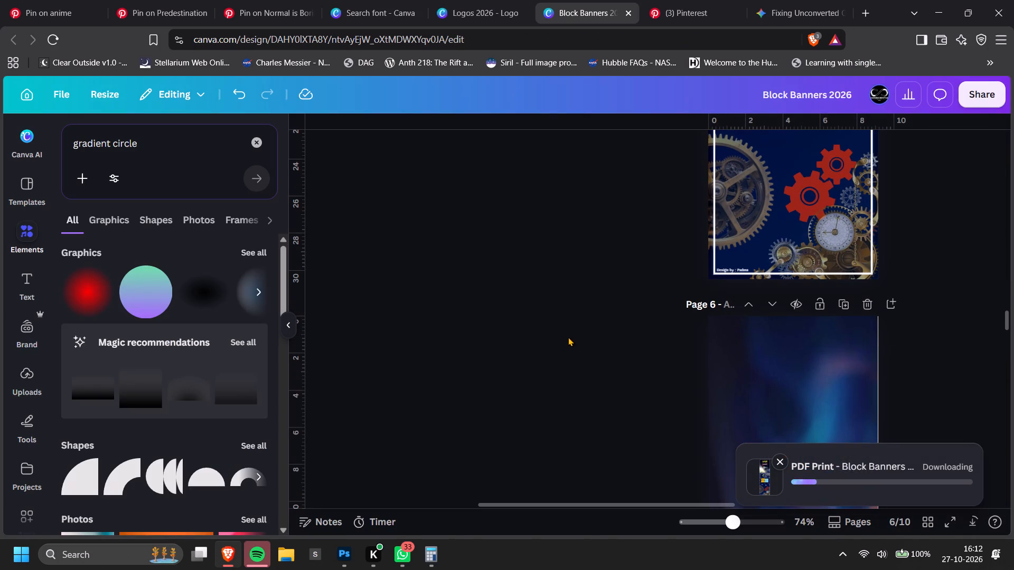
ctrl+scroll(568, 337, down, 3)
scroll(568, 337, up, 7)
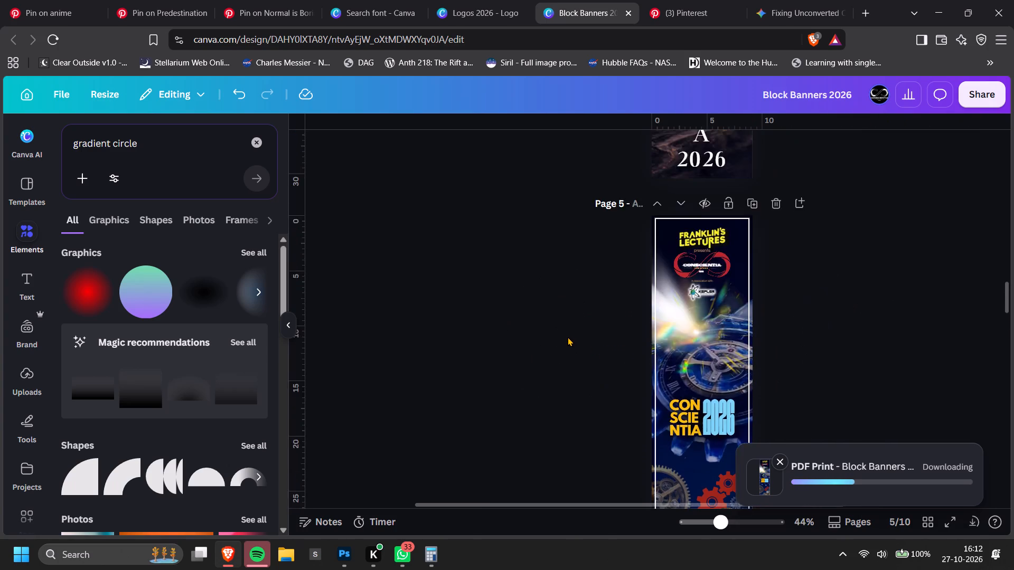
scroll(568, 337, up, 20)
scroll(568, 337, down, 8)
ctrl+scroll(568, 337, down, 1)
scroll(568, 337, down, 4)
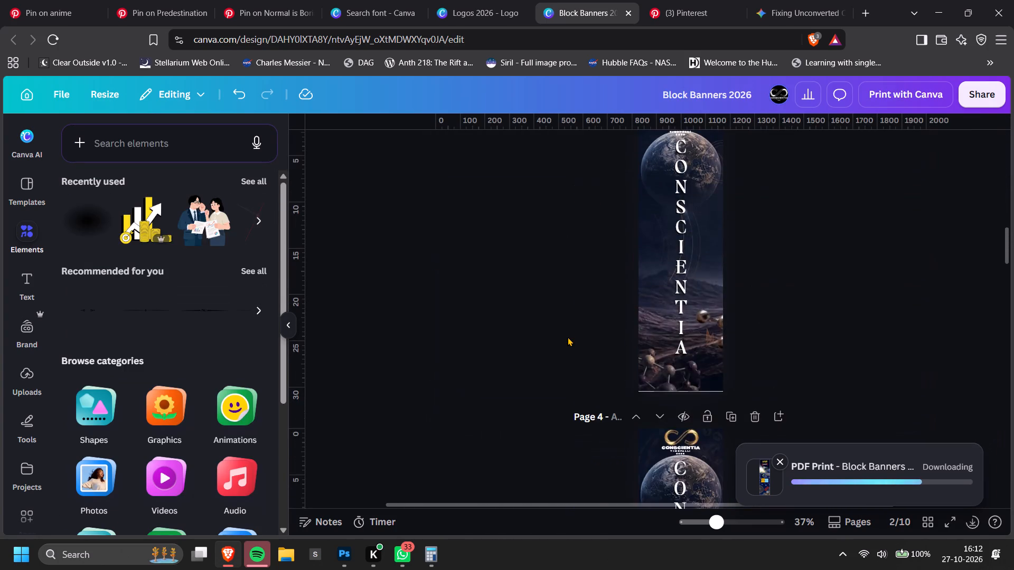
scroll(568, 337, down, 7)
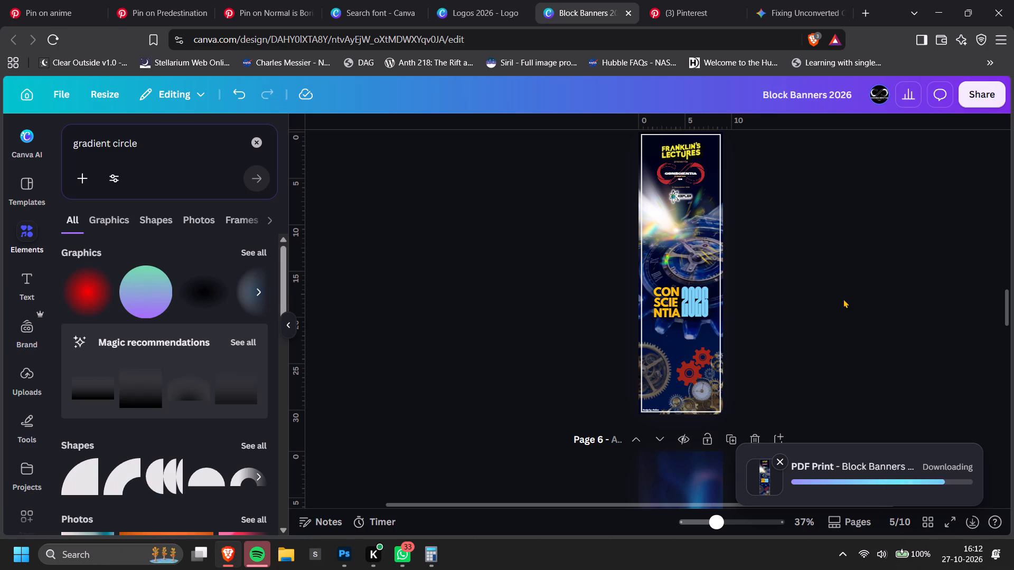
Bring up the design search page for "font", check Library_rolldown.pdf in Photoshop, and return to Brave.
click(382, 0)
key(alt+Tab)
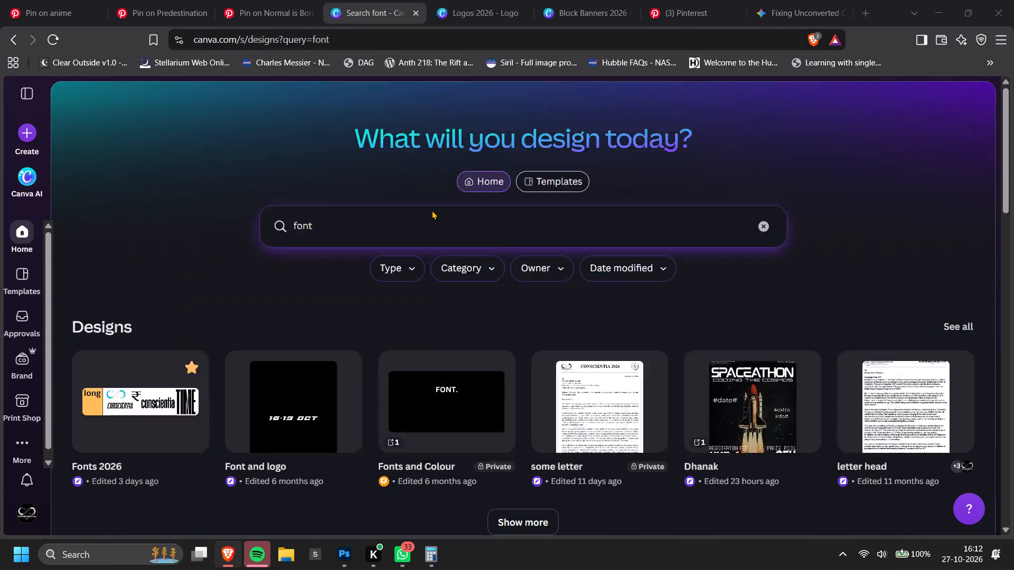
key(alt+Tab)
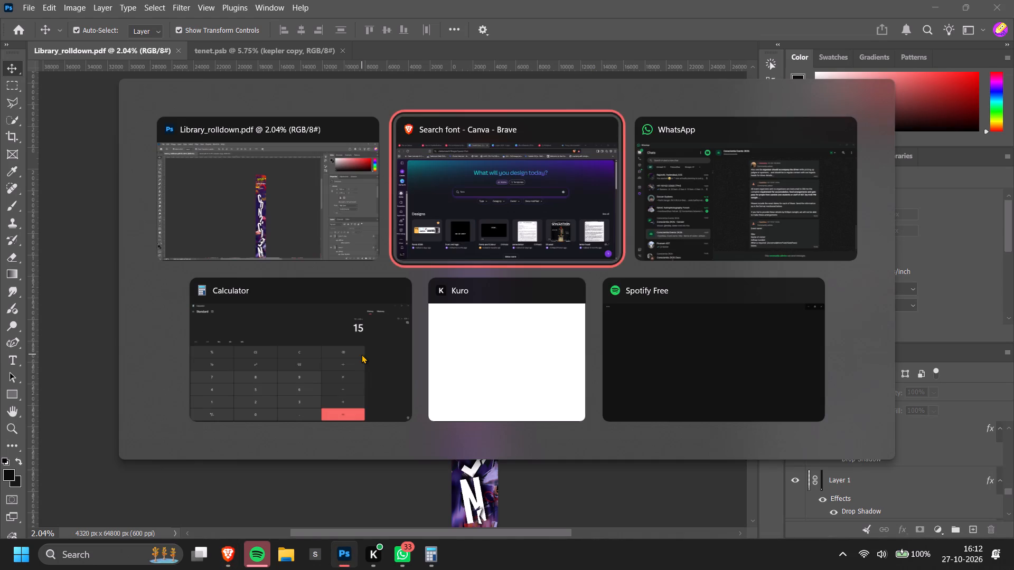
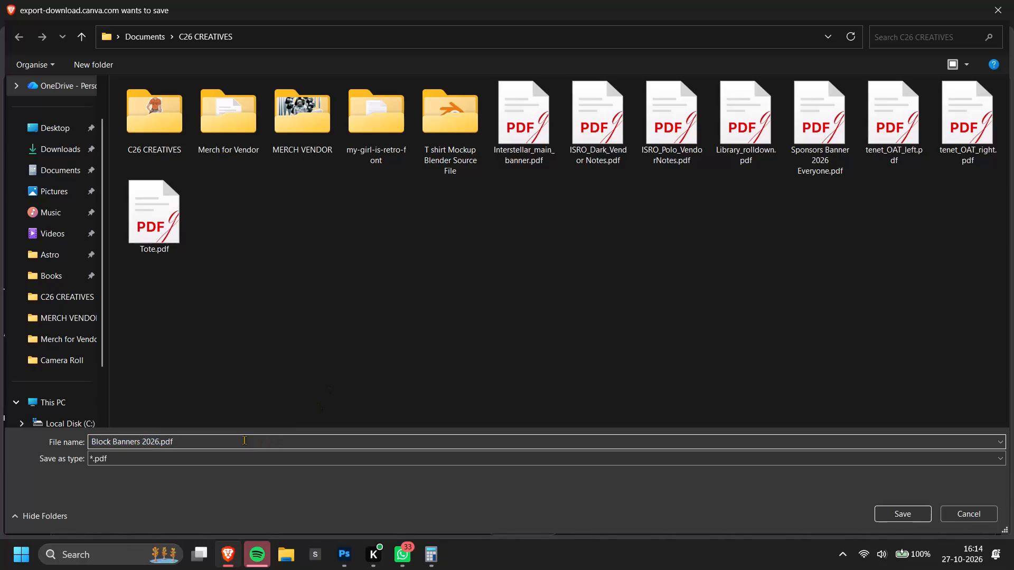
Save the exported banner PDF in the C26 CREATIVES folder under the name "ScienceBlock Banner".
key(ctrl+a)
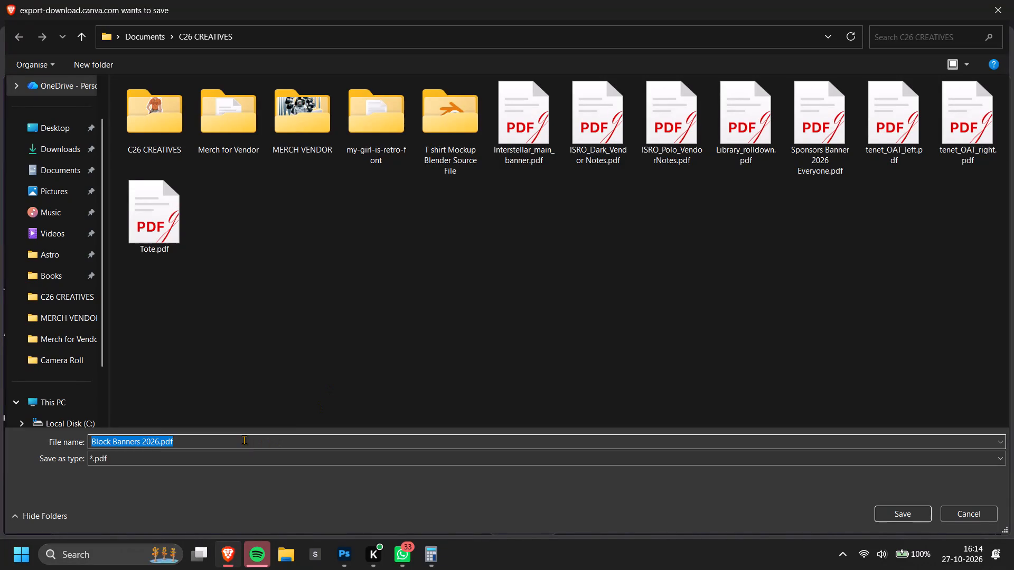
text(Science)
key(space)
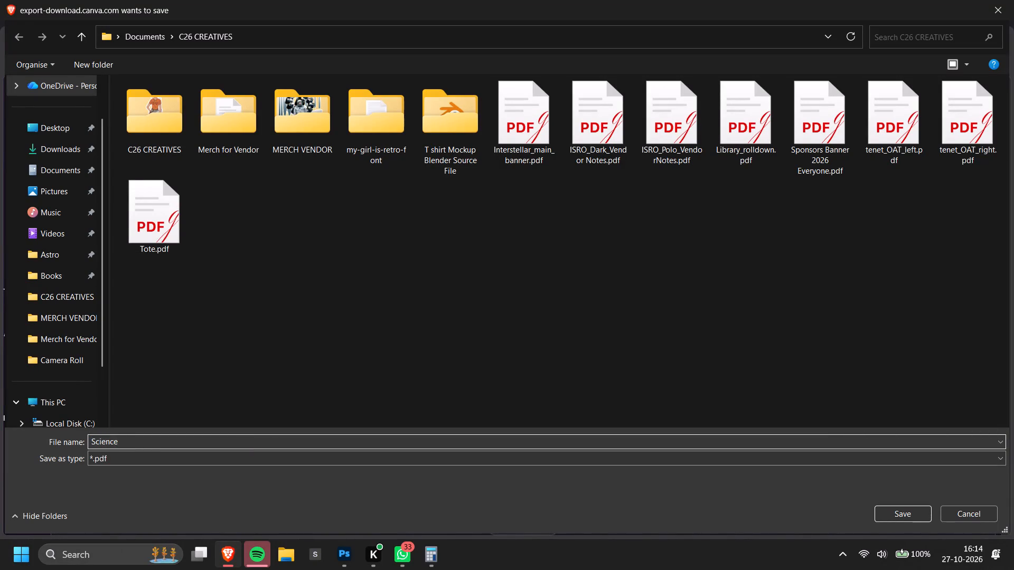
key(BackSpace)
text(Block Banner)
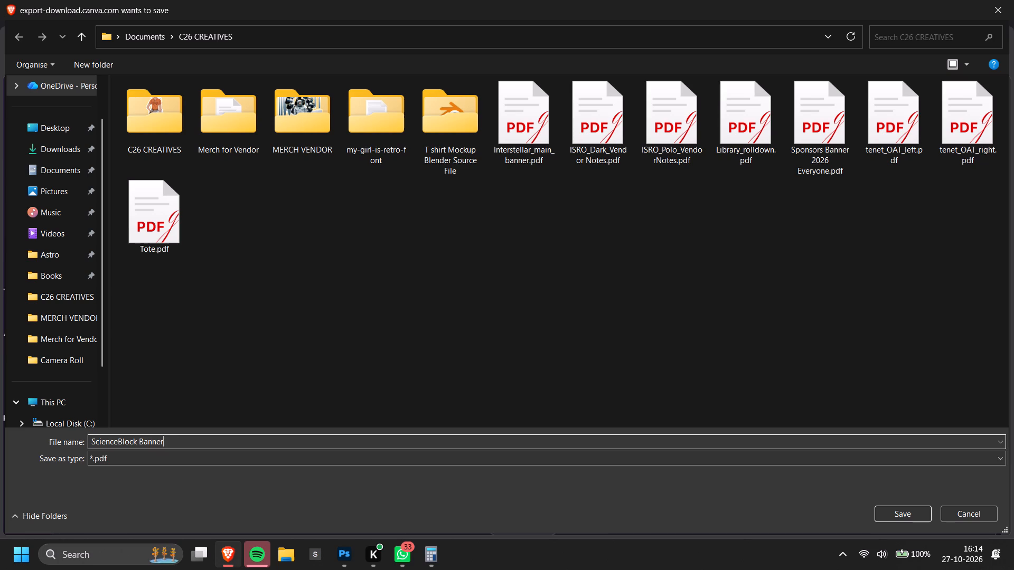
click(897, 515)
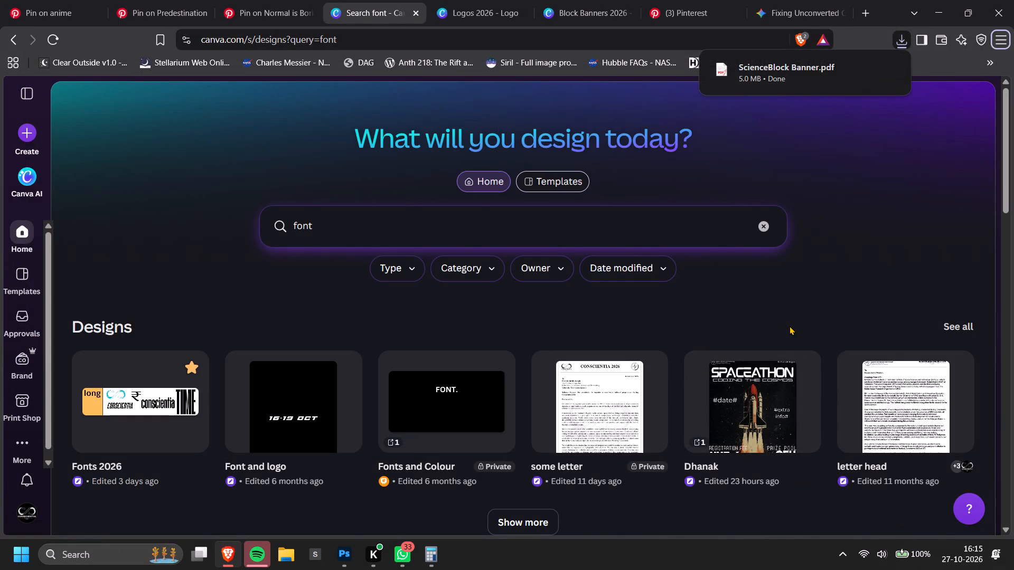
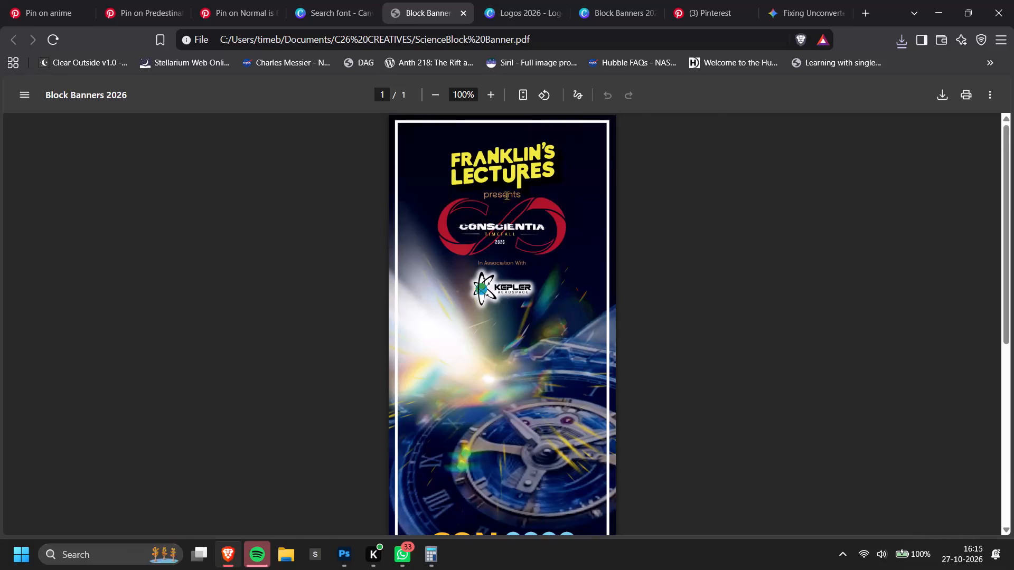
Inspect the exported ScienceBlock Banner PDF up close, from the header logos to the red gears at the bottom, and close it.
ctrl+scroll(506, 164, up, 12)
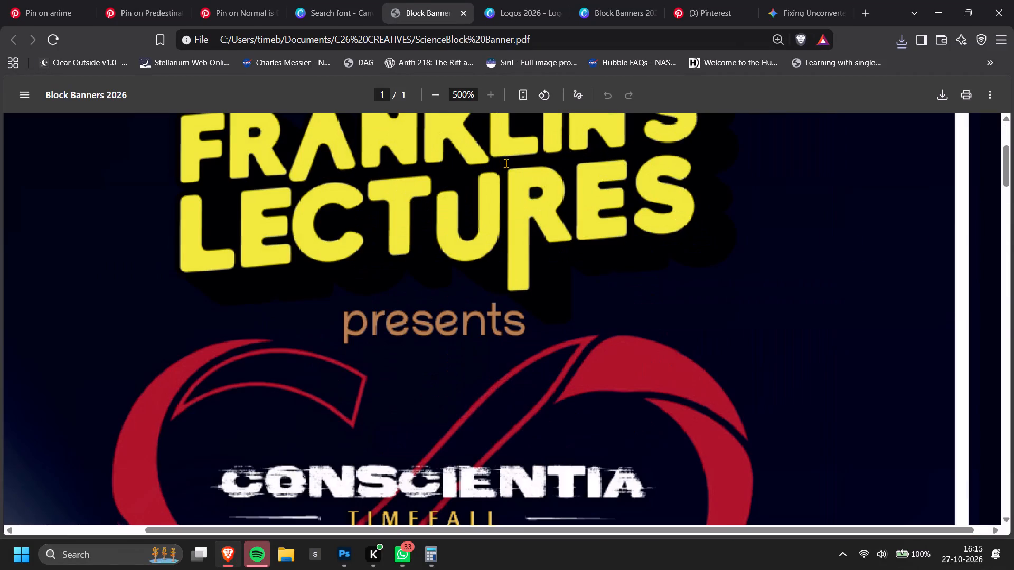
ctrl+scroll(506, 164, up, 3)
ctrl+scroll(495, 240, up, 8)
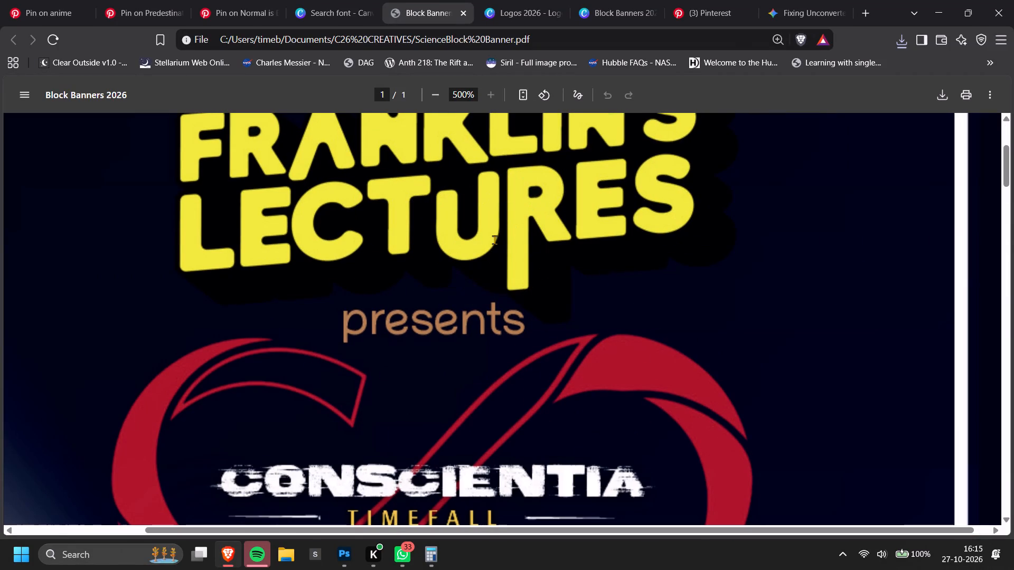
ctrl+scroll(495, 240, up, 4)
ctrl+scroll(495, 240, down, 8)
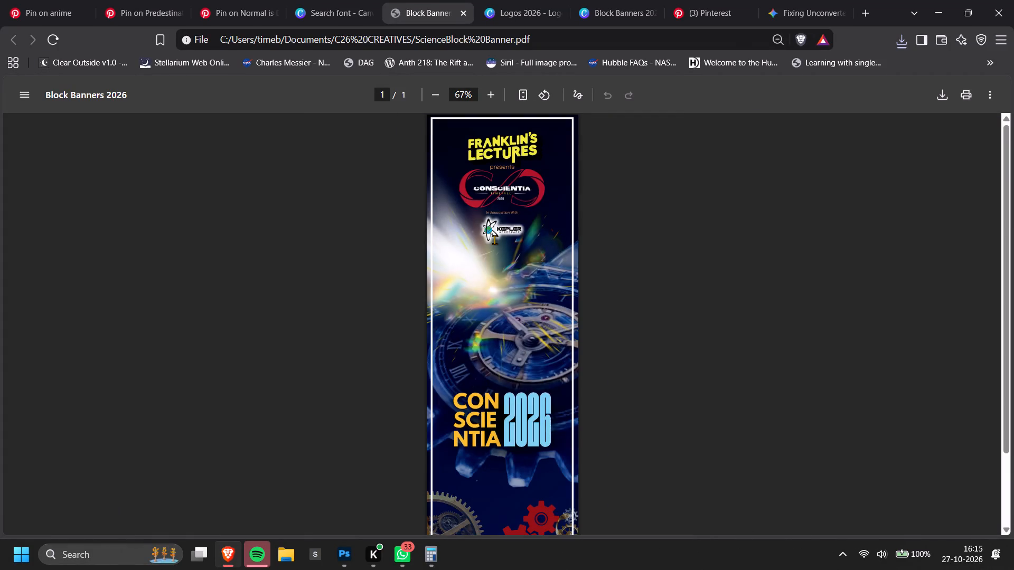
ctrl+scroll(495, 240, down, 1)
scroll(520, 363, down, 4)
ctrl+scroll(485, 427, up, 2)
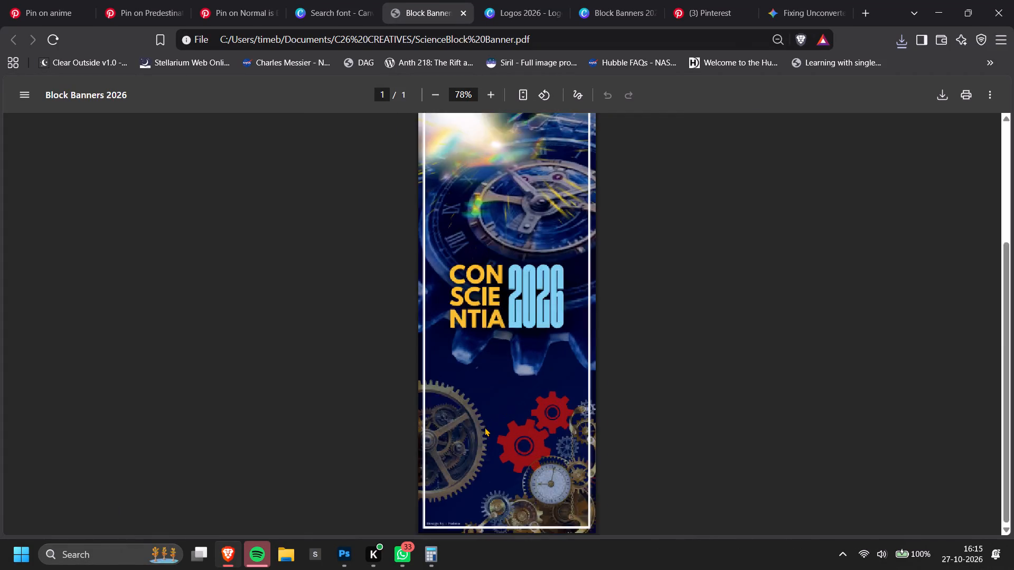
ctrl+scroll(485, 427, up, 14)
scroll(493, 377, down, 3)
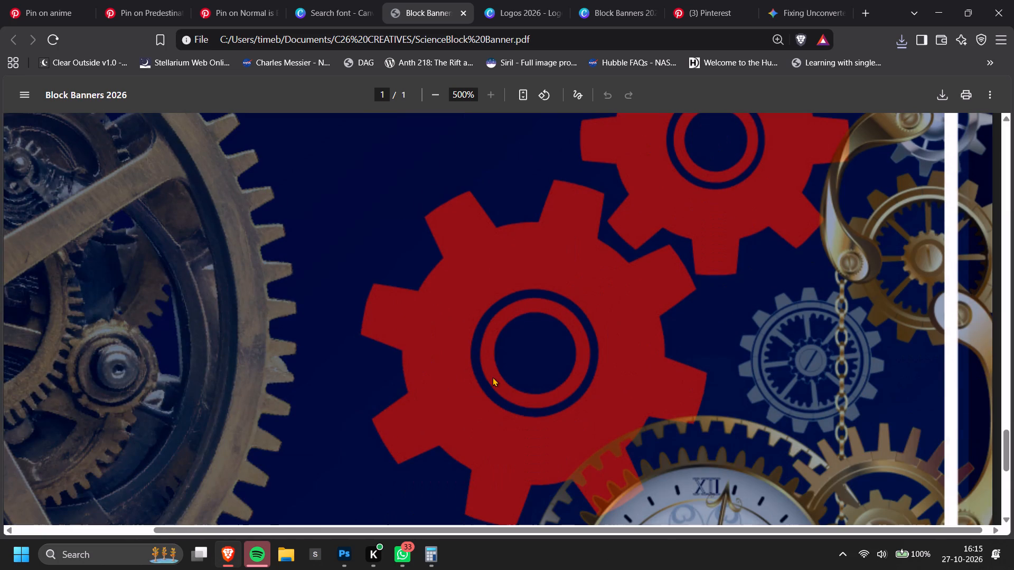
ctrl+scroll(493, 377, up, 5)
ctrl+scroll(493, 377, down, 1)
ctrl+scroll(493, 377, up, 3)
ctrl+scroll(493, 377, down, 5)
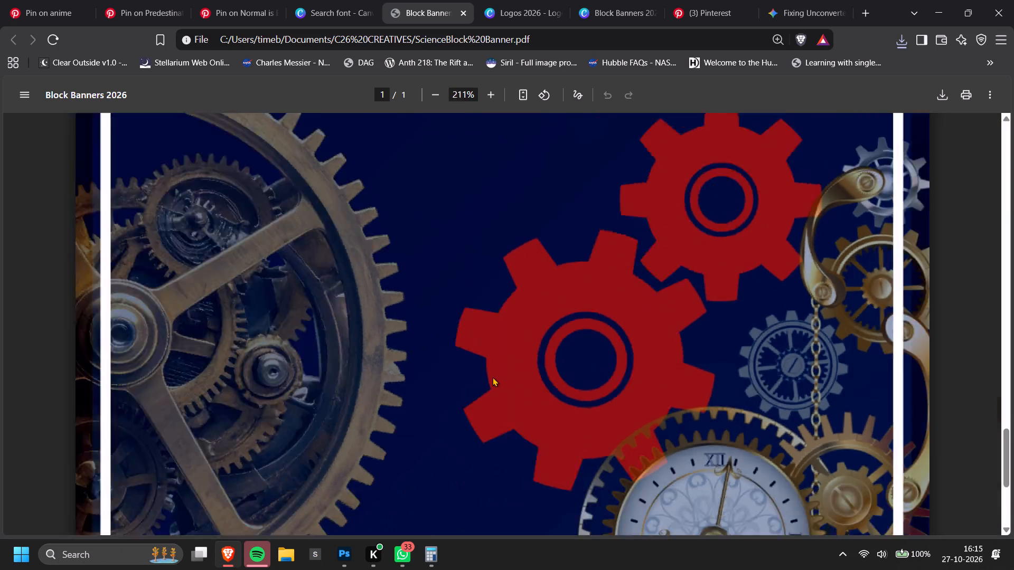
ctrl+scroll(493, 377, down, 3)
click(462, 13)
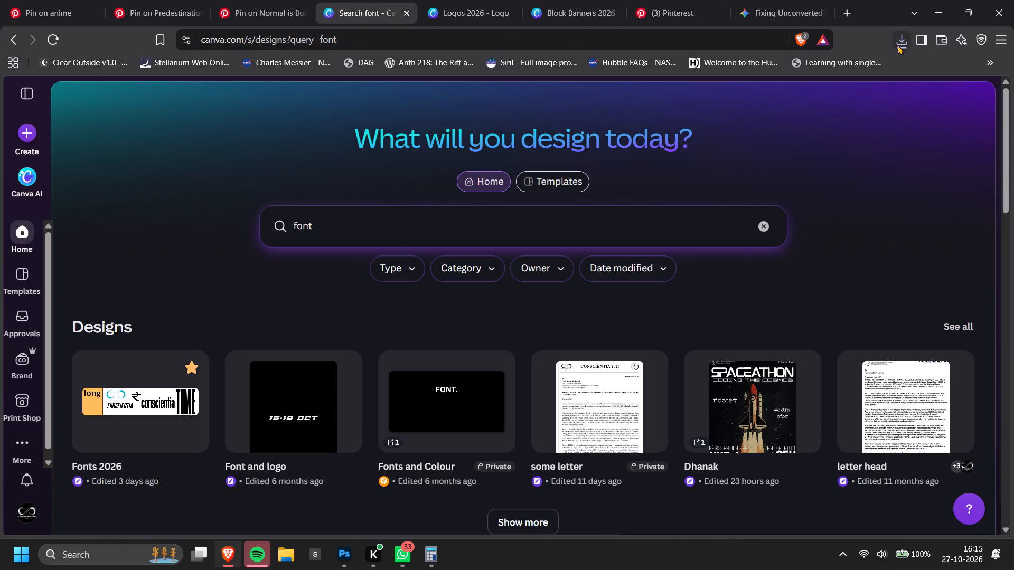
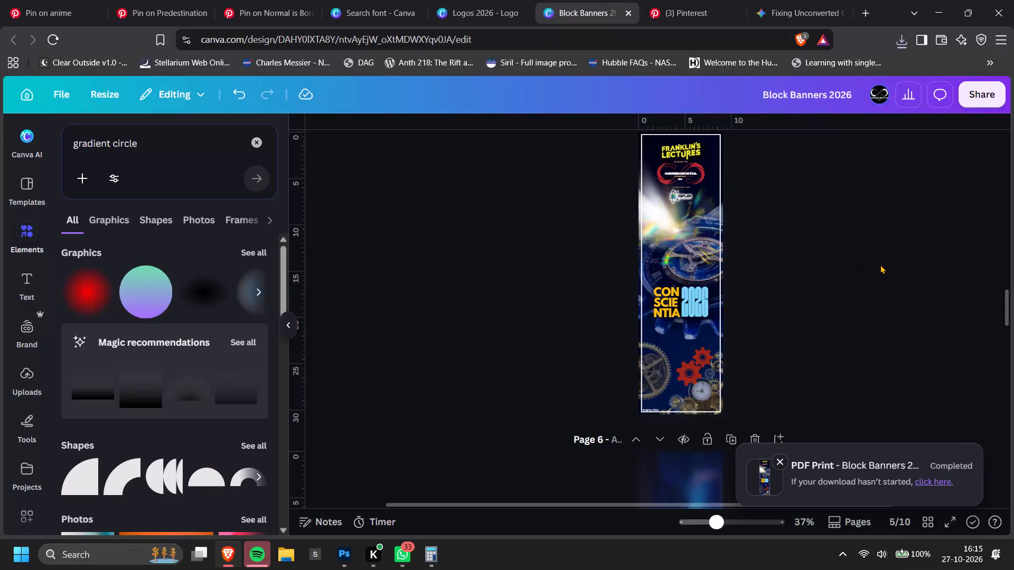
Download only page 5 of the Block Banners 2026 design, with the file type changed from PDF to PNG.
ctrl+scroll(877, 242, up, 2)
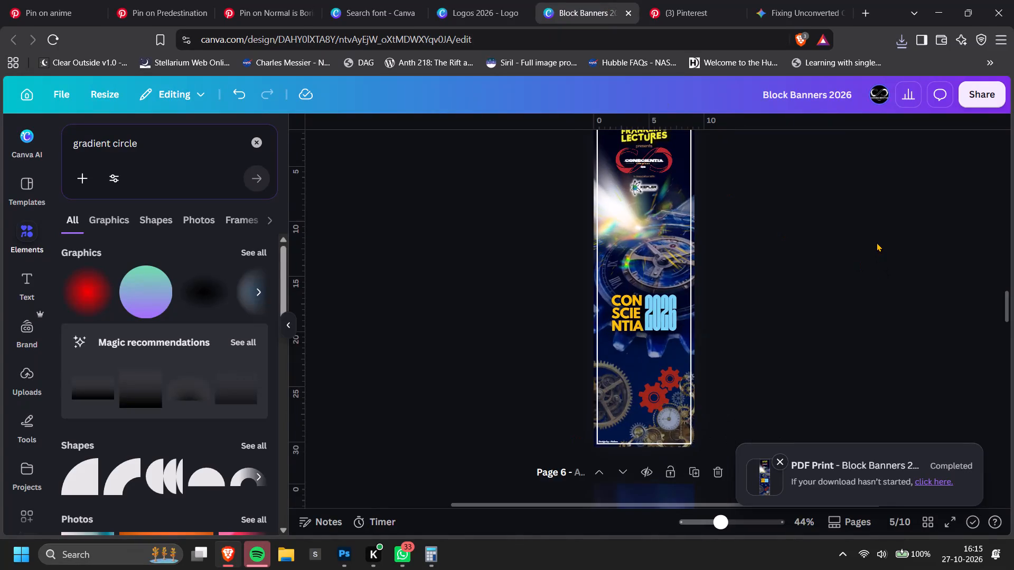
click(985, 102)
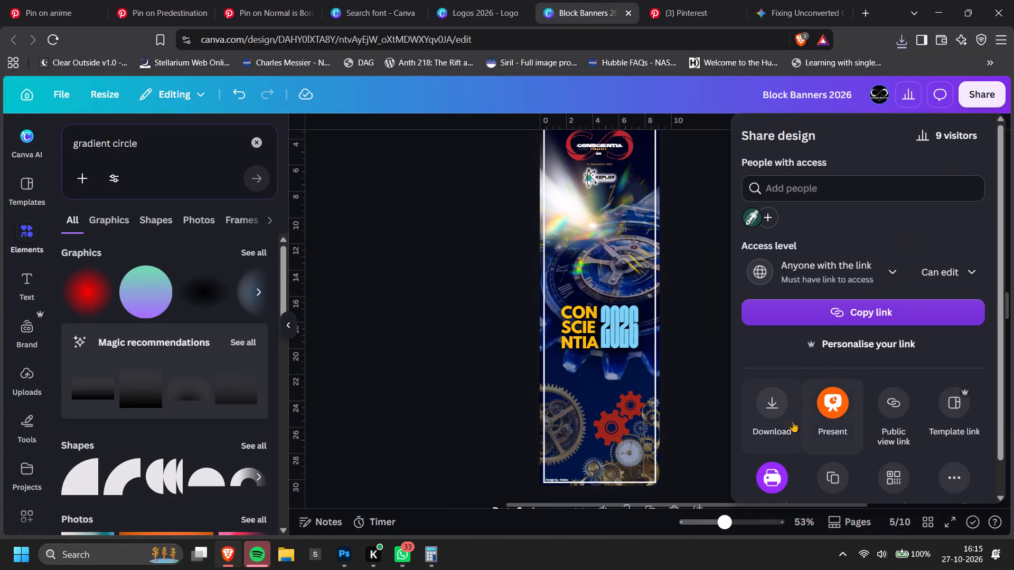
click(775, 388)
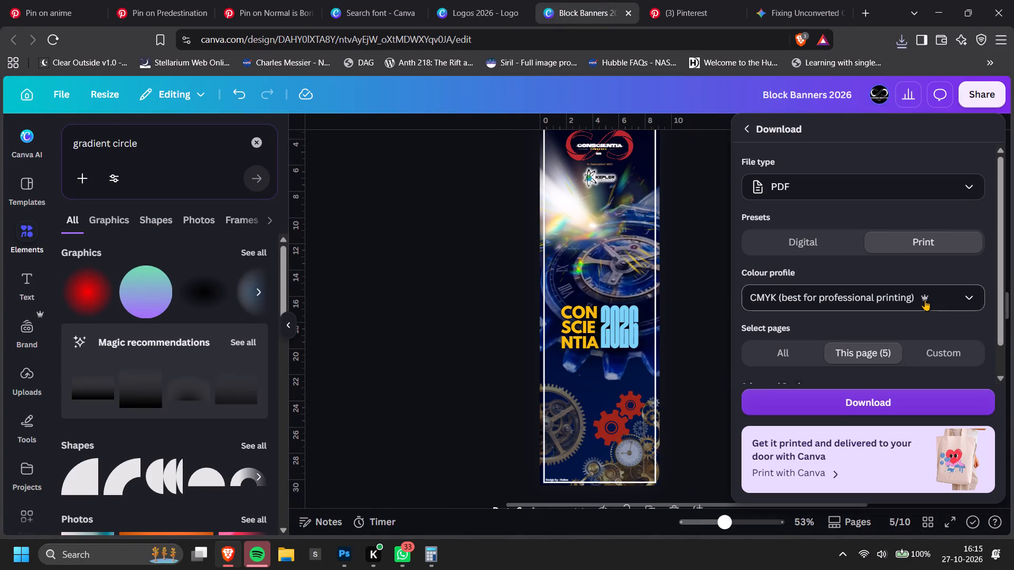
scroll(884, 343, down, 3)
click(878, 357)
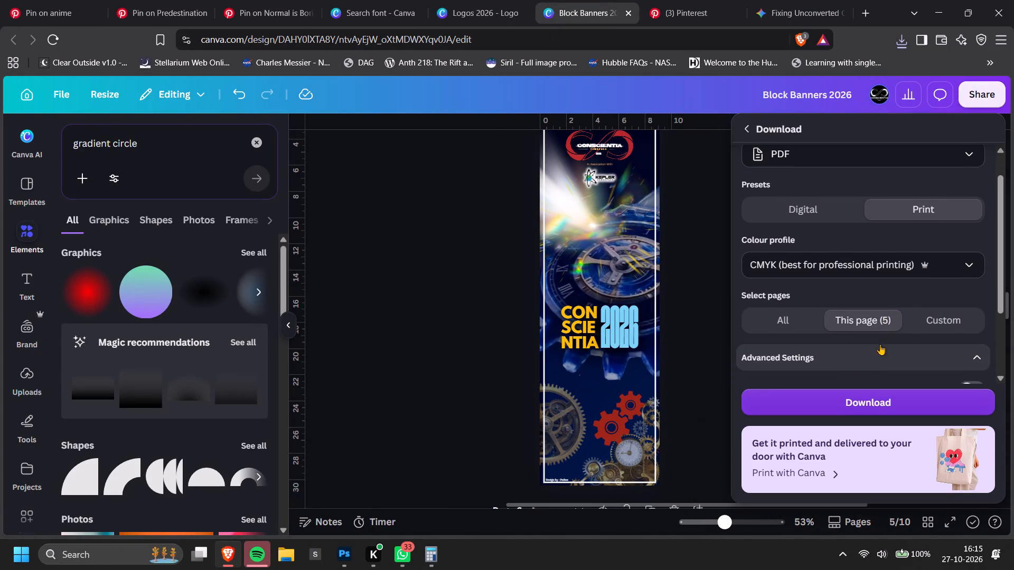
scroll(884, 333, down, 4)
scroll(886, 337, up, 5)
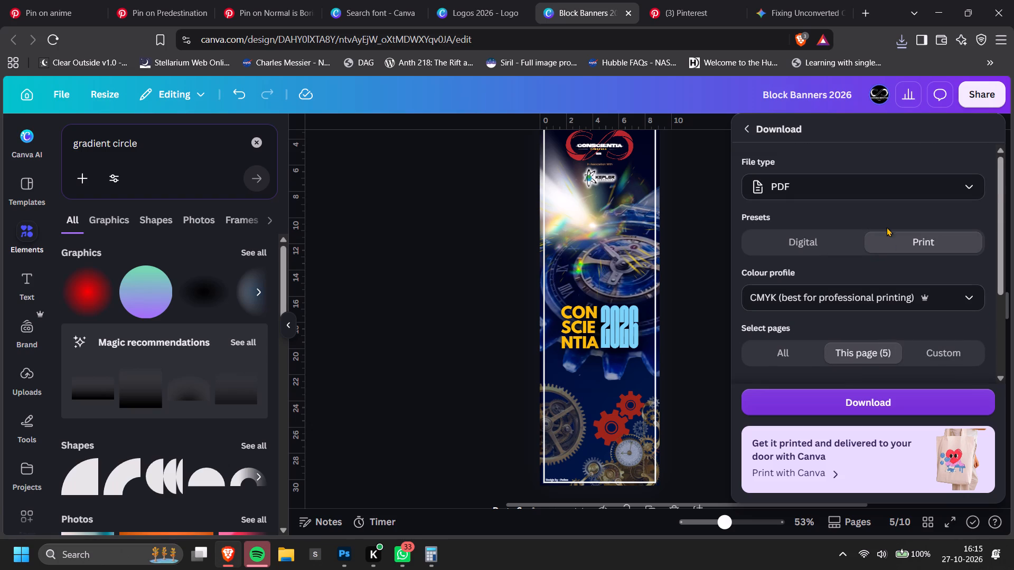
click(887, 215)
click(833, 180)
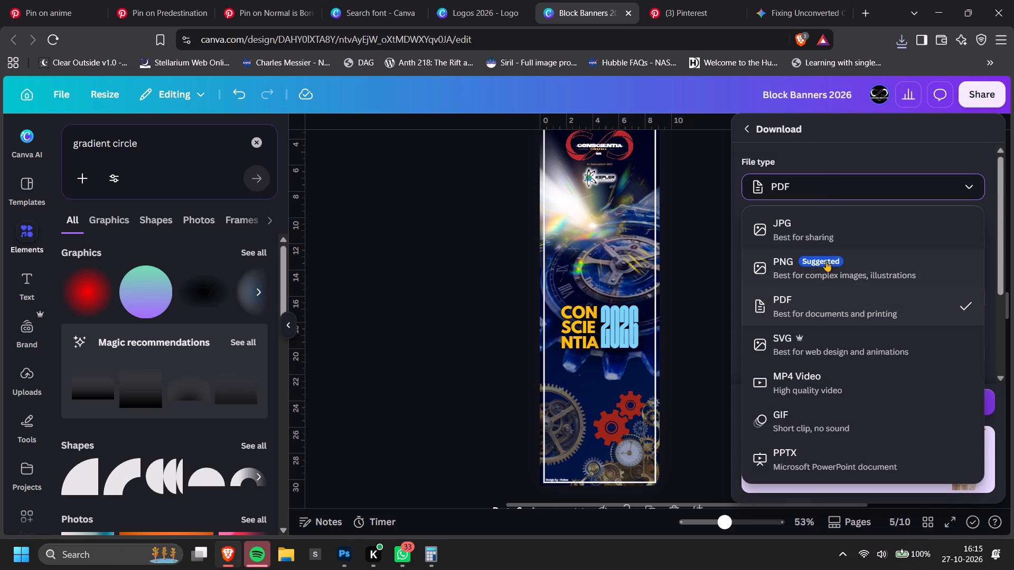
click(830, 270)
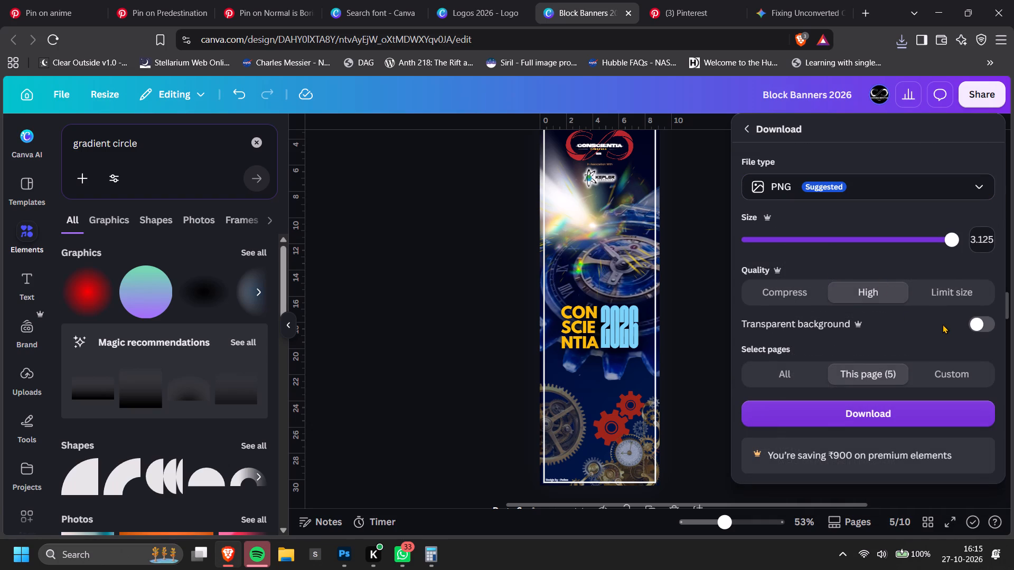
scroll(925, 319, down, 1)
click(860, 374)
scroll(670, 288, up, 1)
scroll(619, 312, up, 1)
scroll(875, 316, down, 2)
click(876, 397)
click(874, 409)
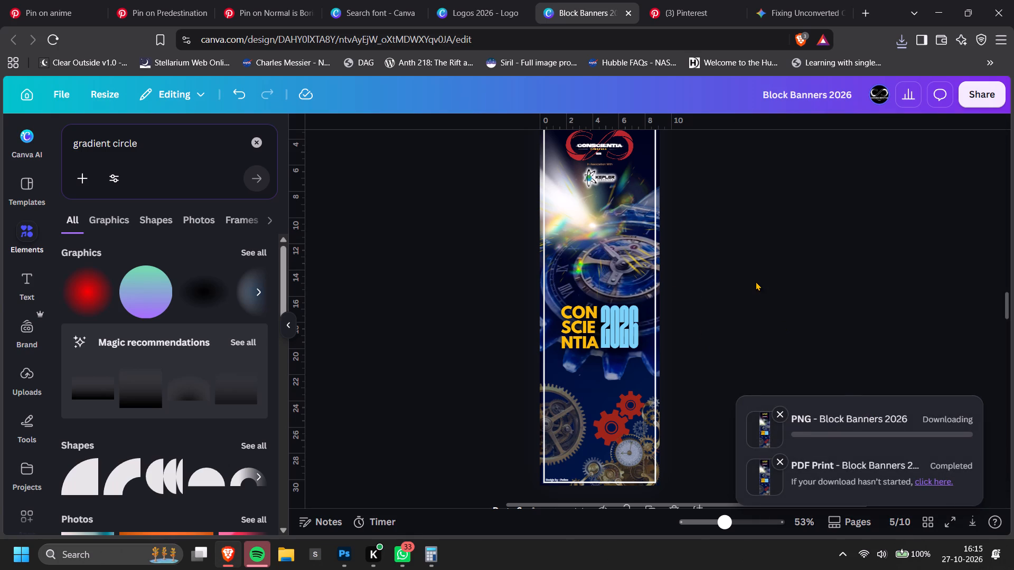
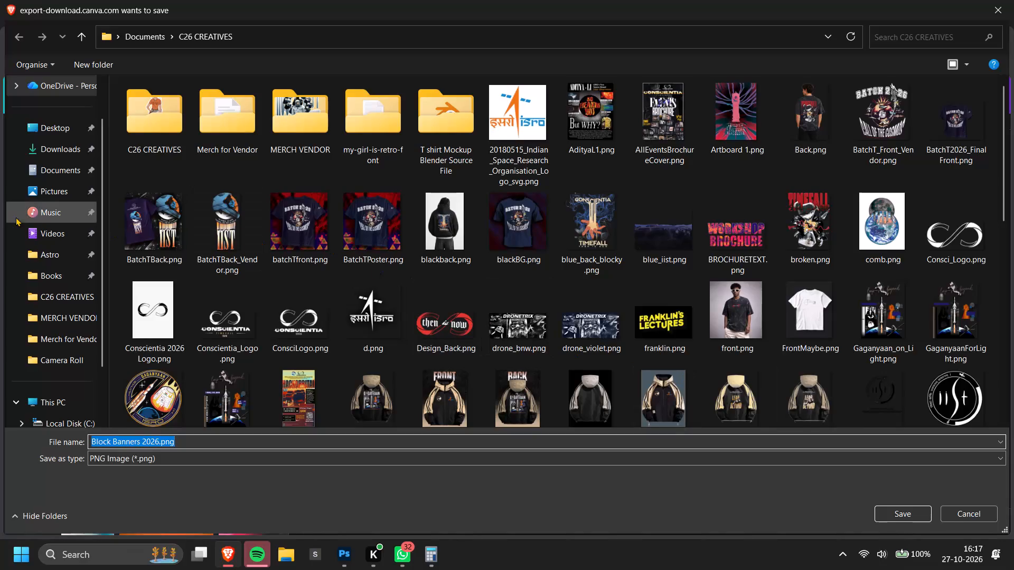
Save the downloaded PNG in the Documents folder under the file name science_block.
click(61, 167)
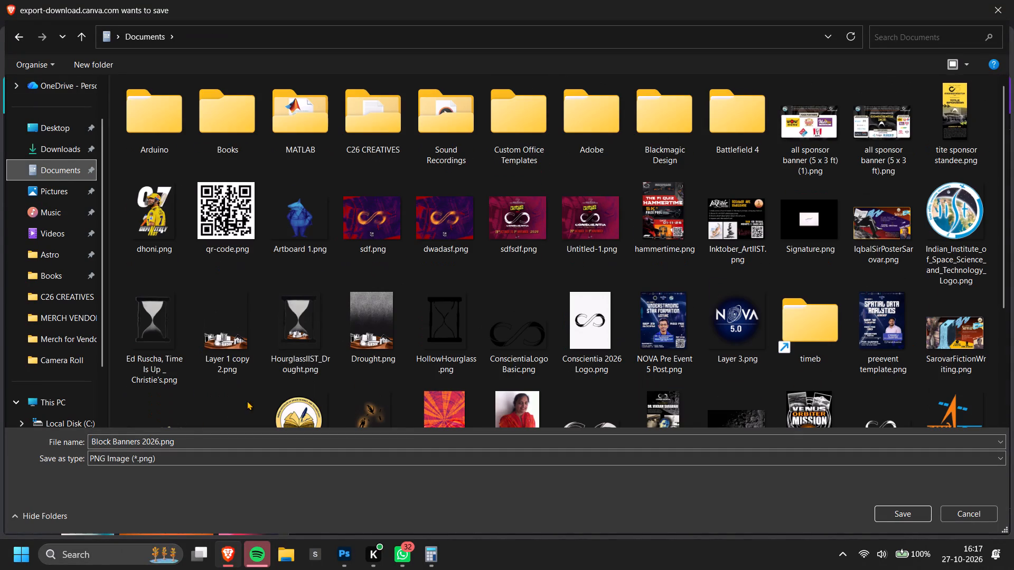
click(150, 443)
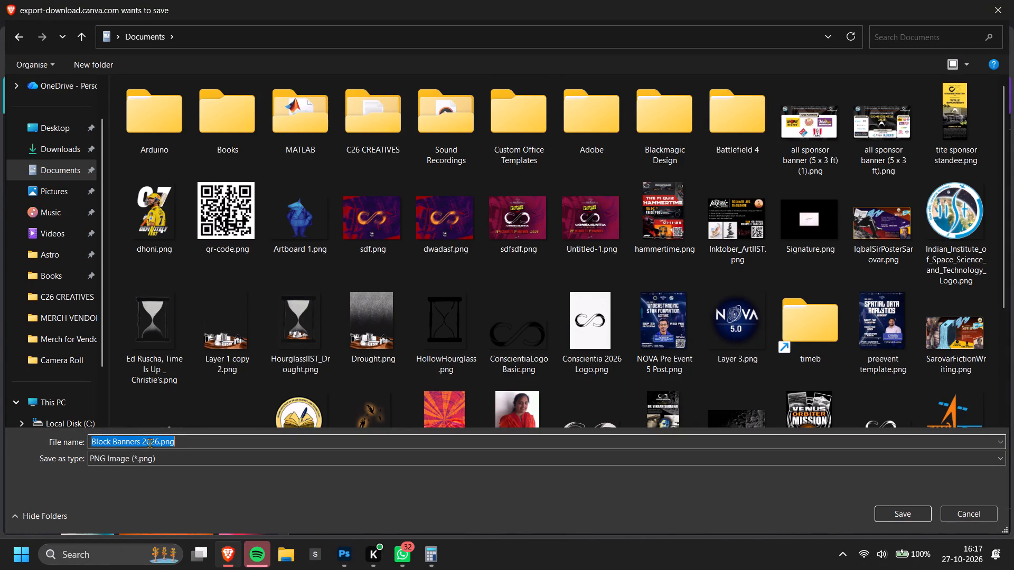
text(science)
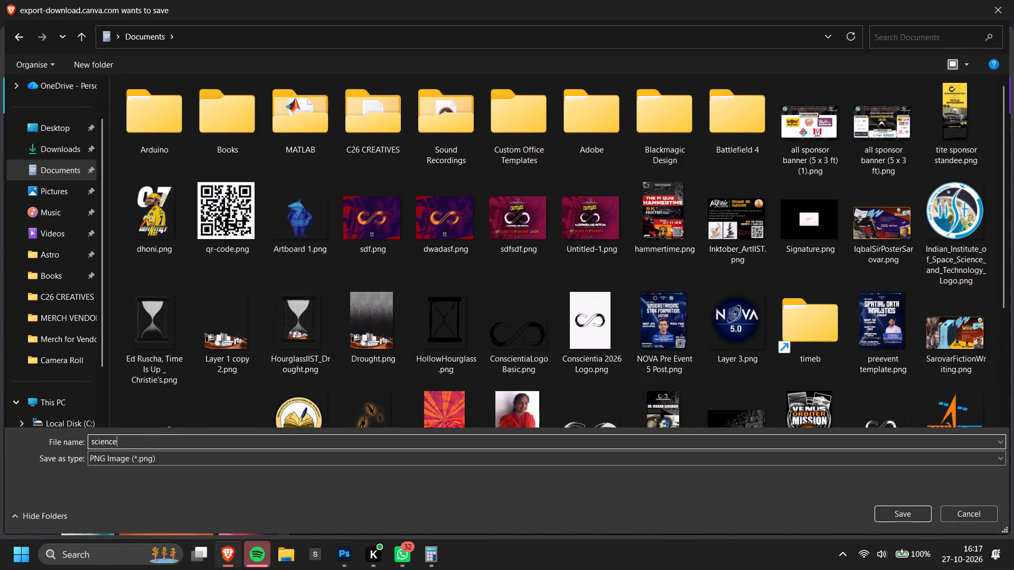
text(_block)
key(Return)
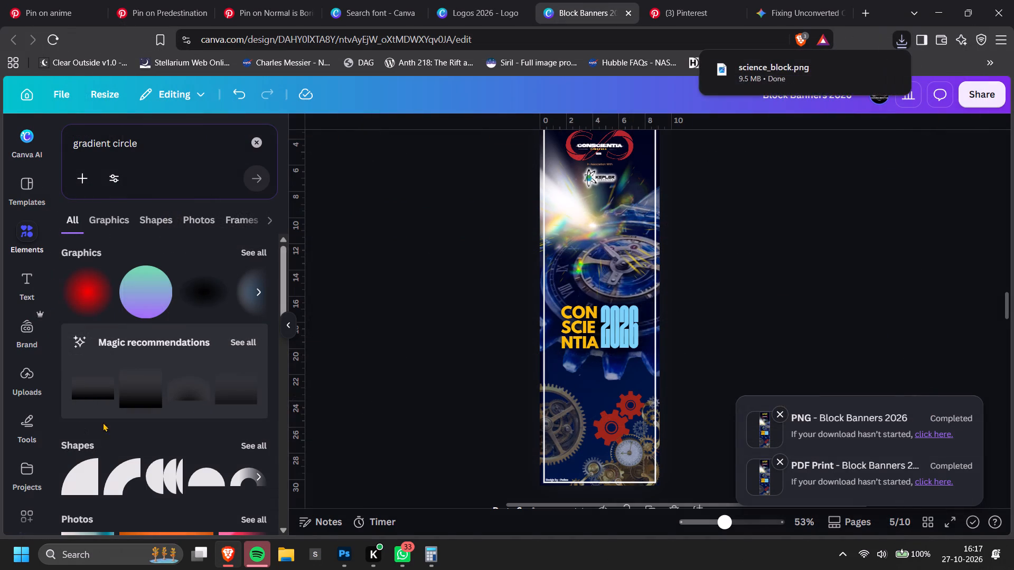
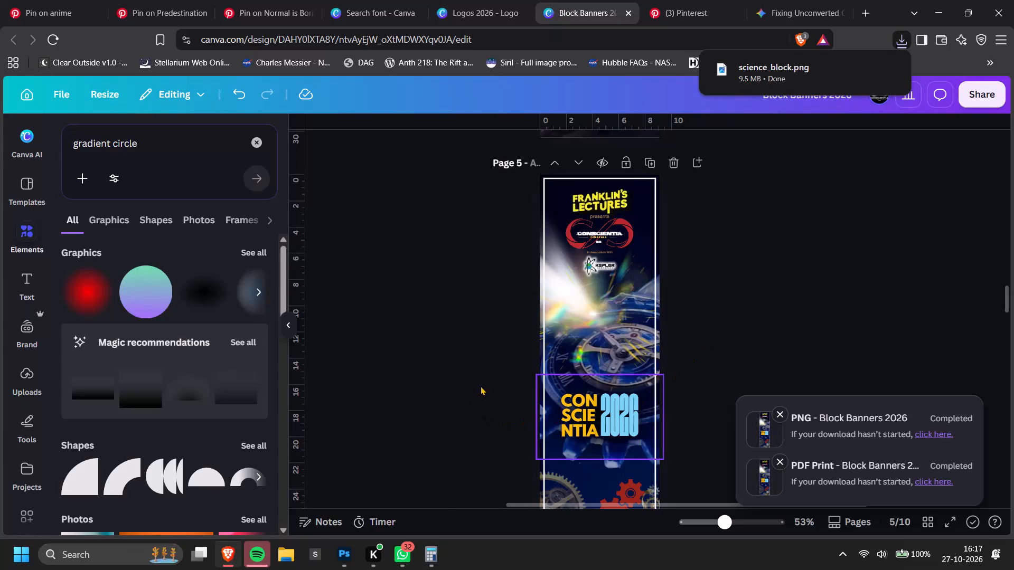
Switch to Photoshop and accept the Library_rolldown.pdf canvas size of 7.2 by 108 inches.
ctrl+scroll(699, 254, up, 3)
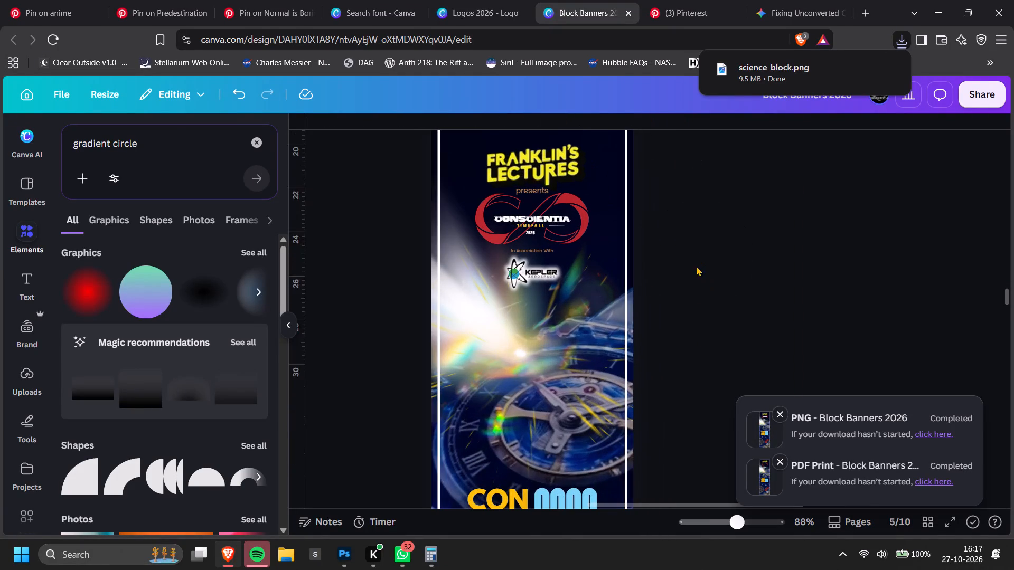
click(353, 552)
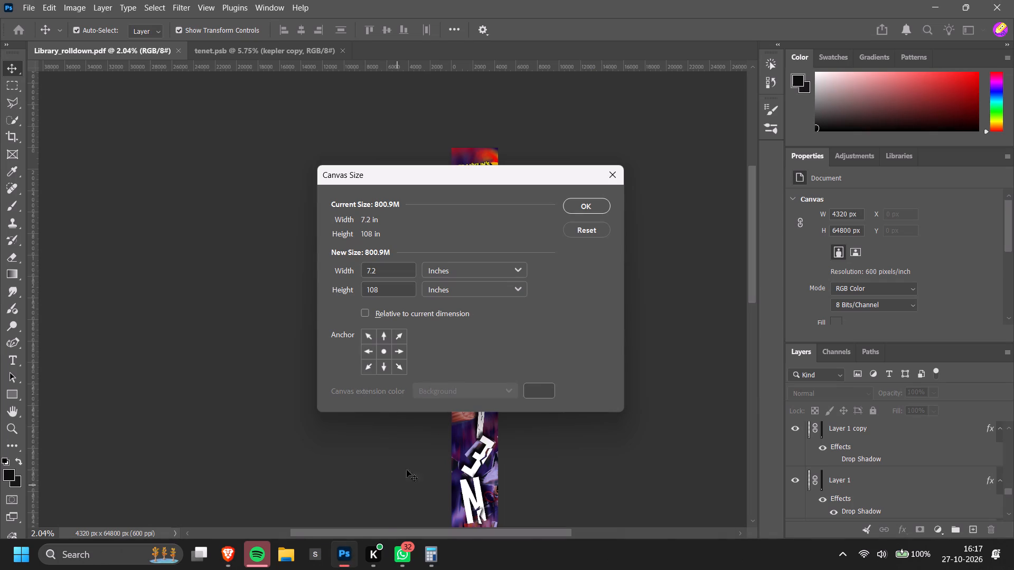
click(590, 199)
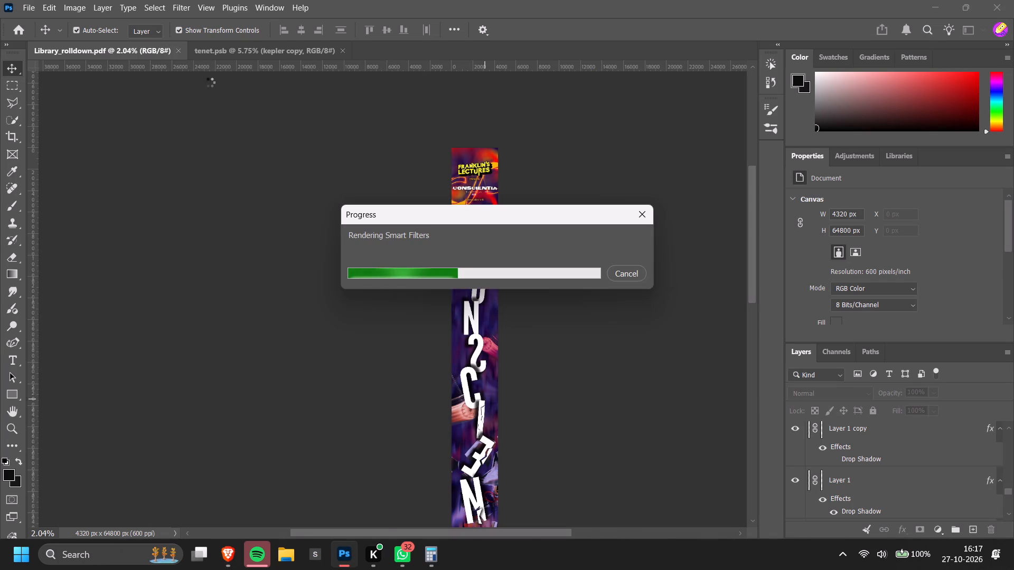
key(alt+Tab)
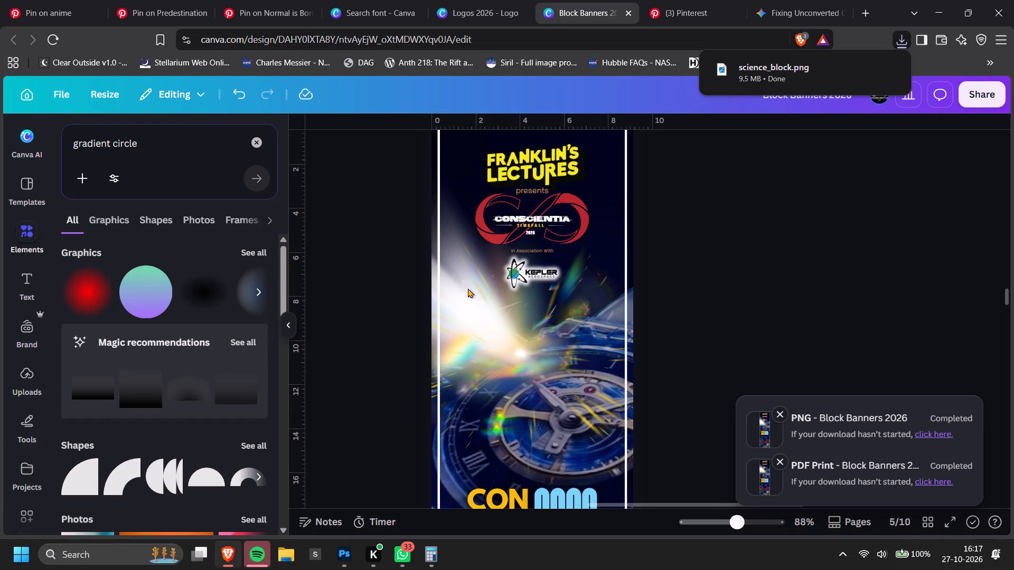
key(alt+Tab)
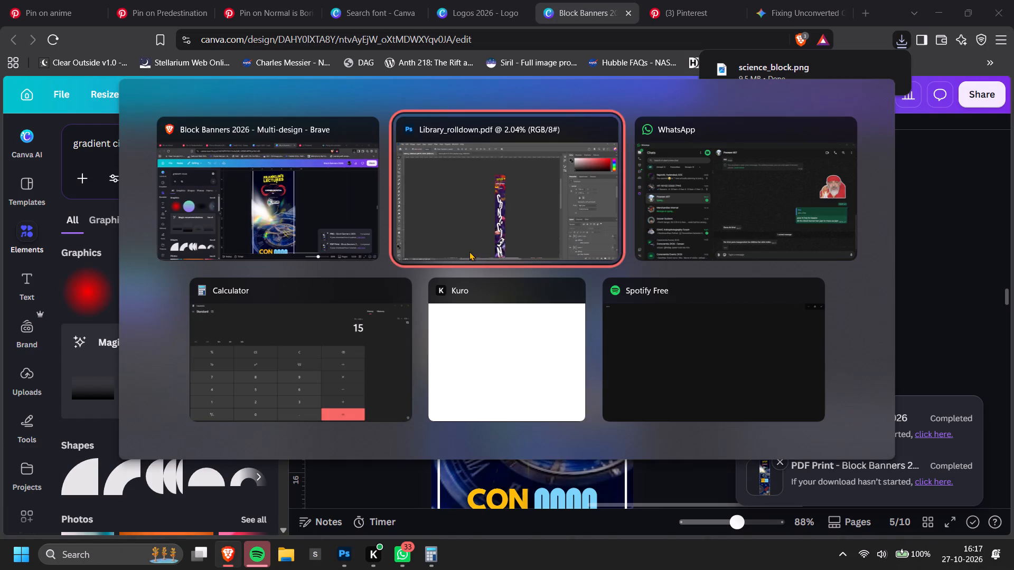
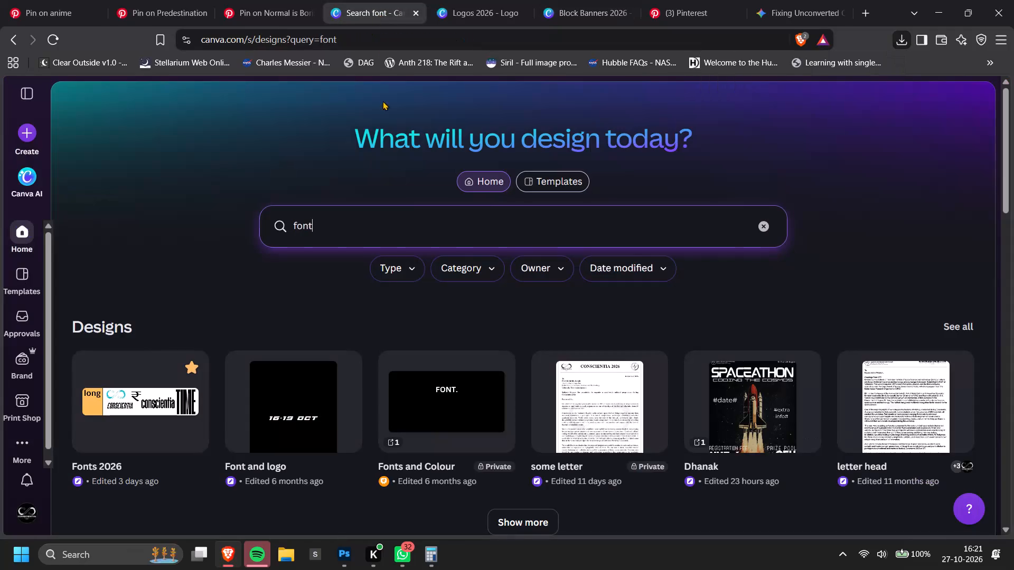
Search the Canva designs for "library" and look through the expanded results.
double_click(406, 223)
key(BackSpace)
text(library)
key(Return)
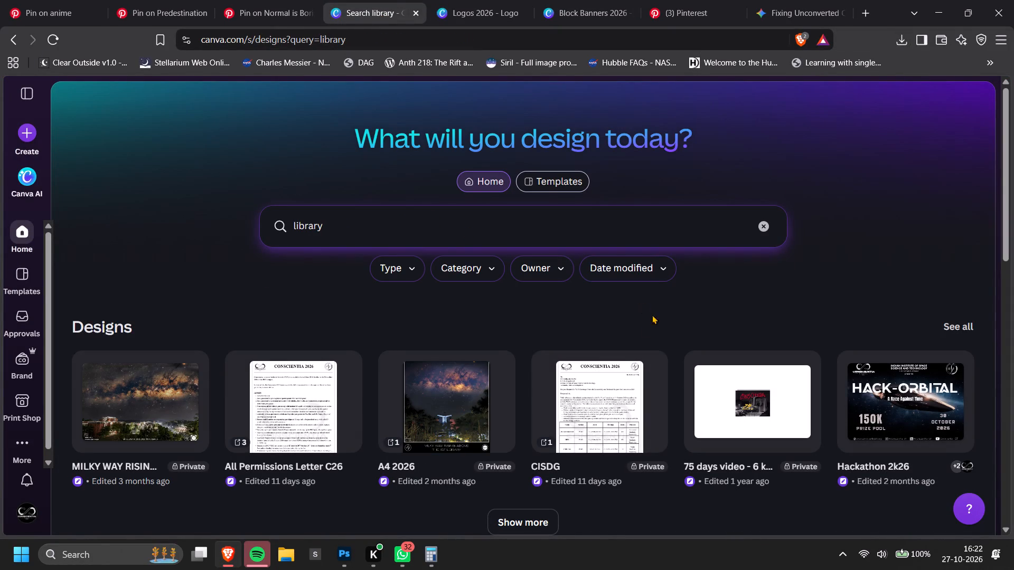
click(531, 514)
scroll(638, 101, down, 2)
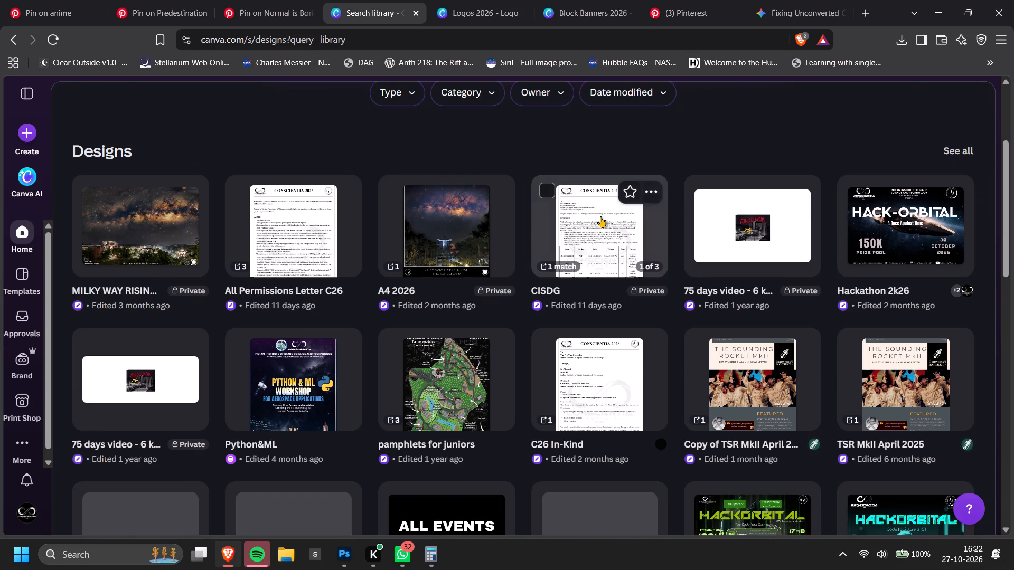
scroll(474, 203, down, 3)
click(492, 384)
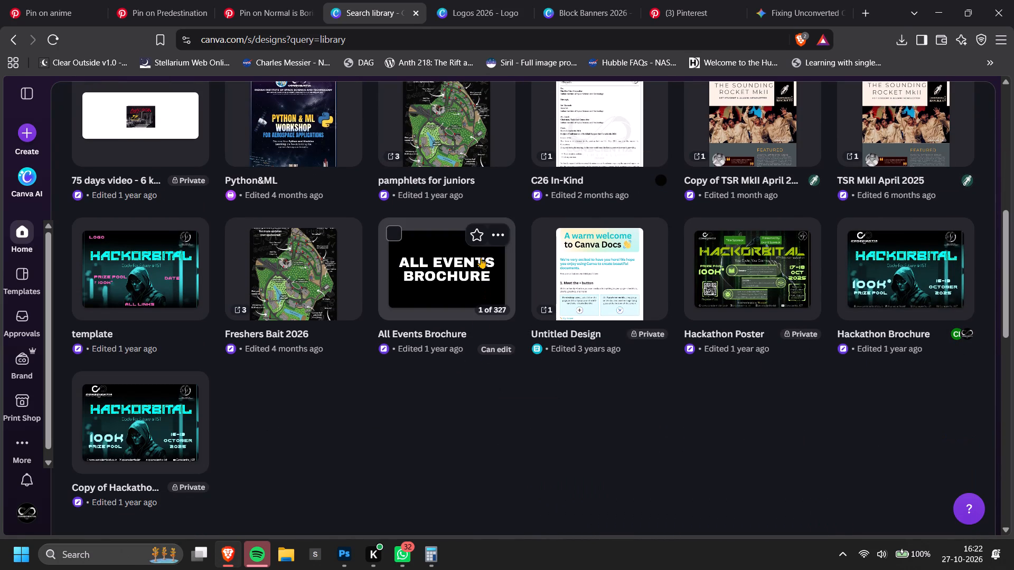
scroll(486, 253, up, 4)
Search the designs for "banner", open the hostel banners design in a separate tab, and return to the results.
double_click(462, 130)
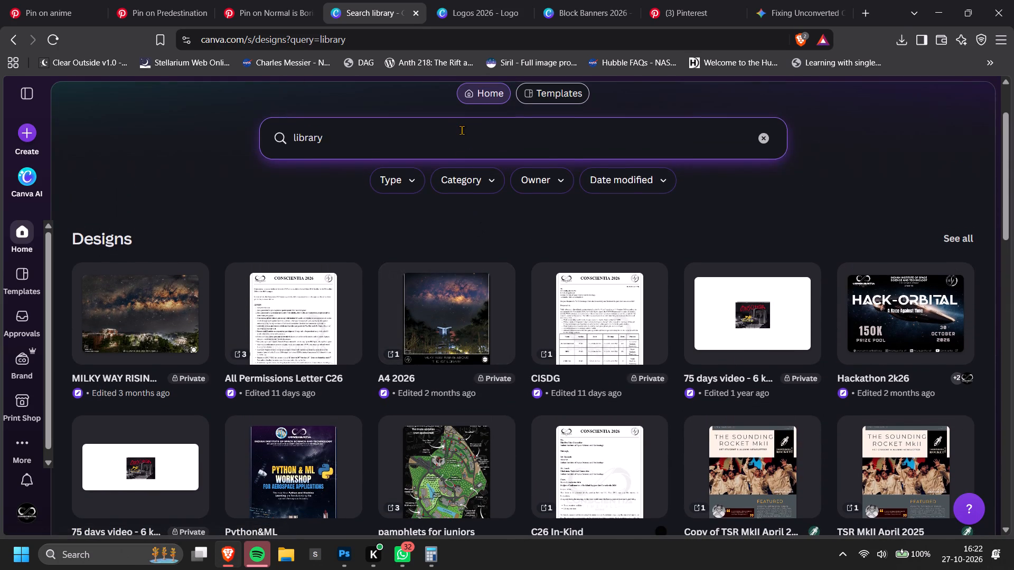
text(banner)
key(Return)
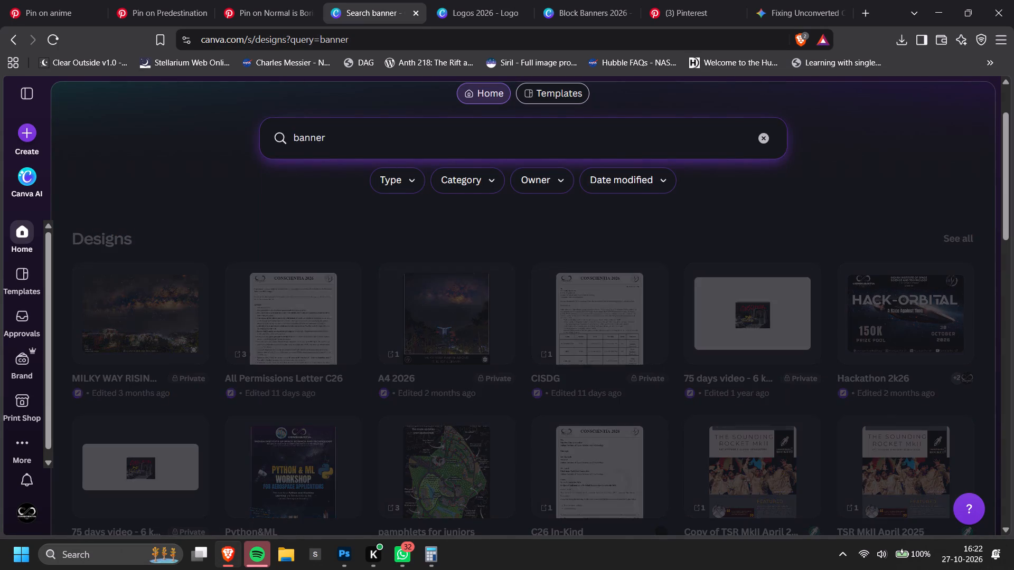
scroll(548, 331, down, 1)
click(541, 423)
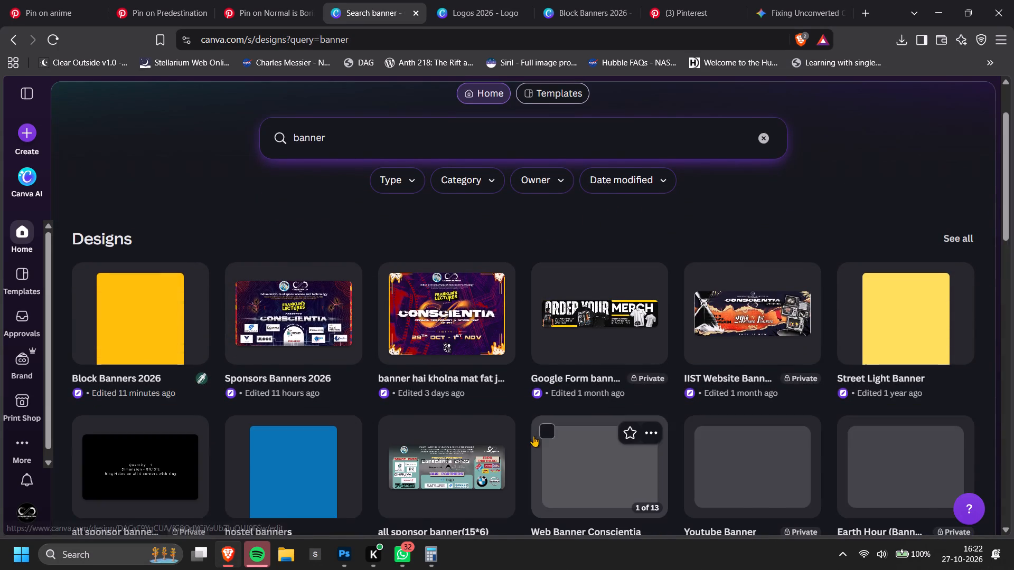
scroll(538, 406, down, 2)
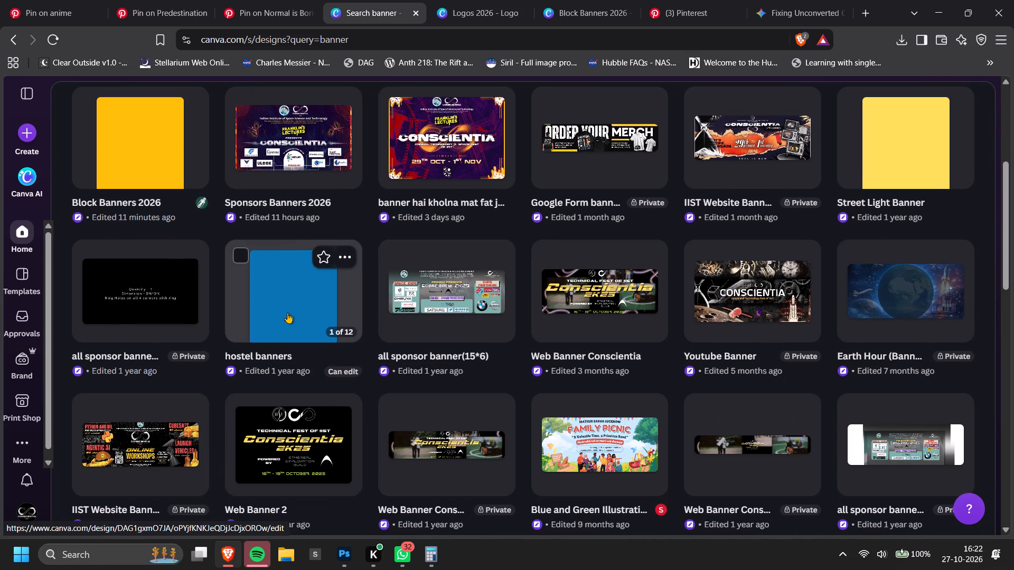
click(287, 312)
click(362, 0)
Load more of the banner search results and look through them for the relevant earlier banner designs.
scroll(574, 389, down, 1)
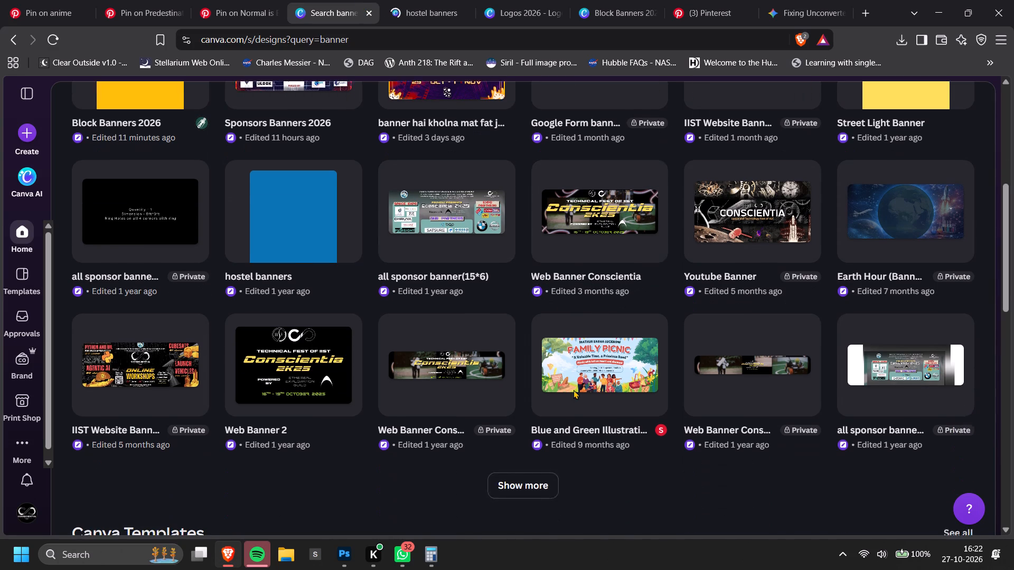
click(522, 492)
click(522, 486)
scroll(540, 382, down, 2)
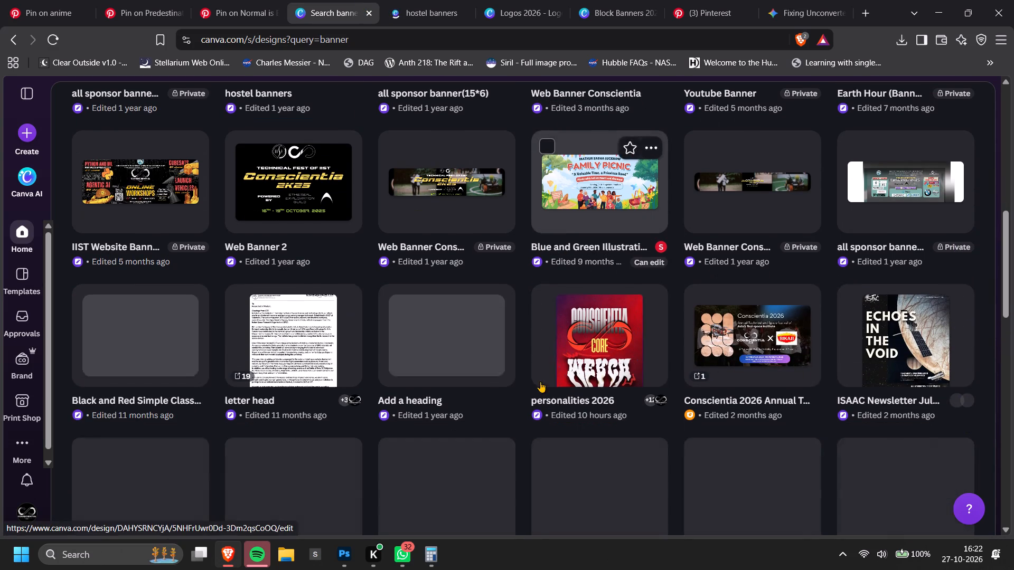
scroll(521, 409, down, 3)
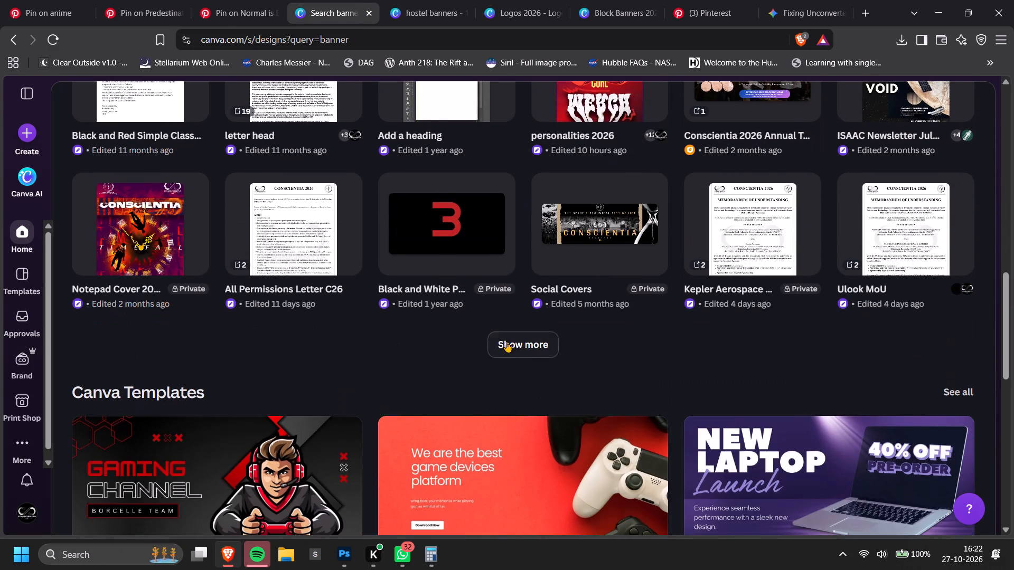
click(506, 341)
scroll(516, 377, down, 3)
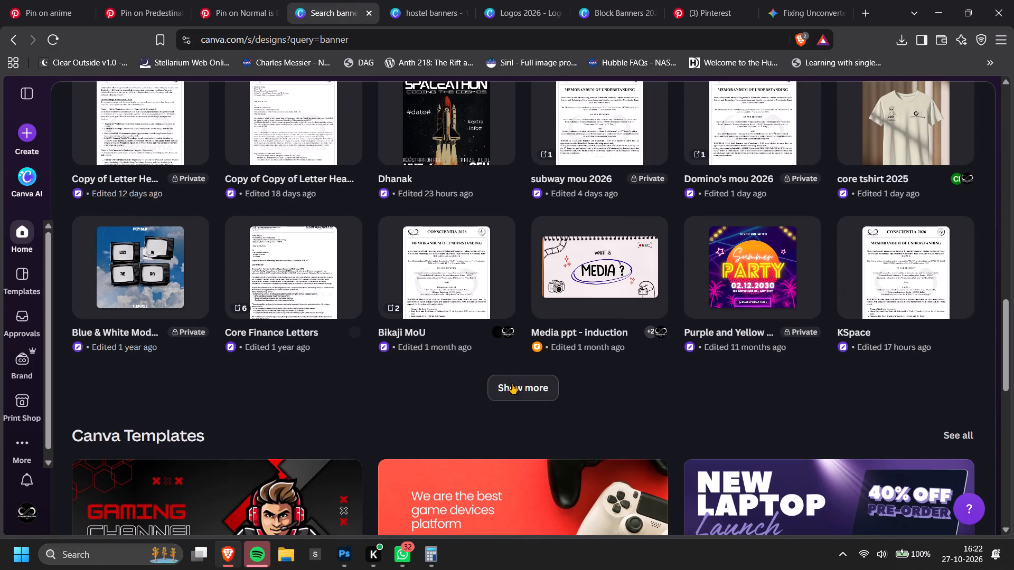
click(512, 383)
scroll(522, 395, down, 3)
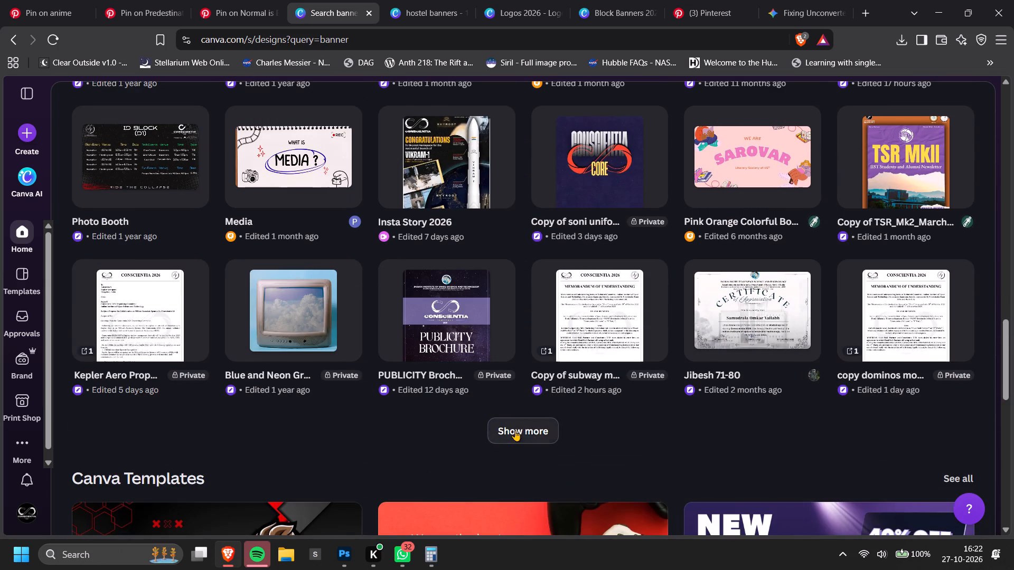
click(515, 430)
scroll(515, 395, down, 4)
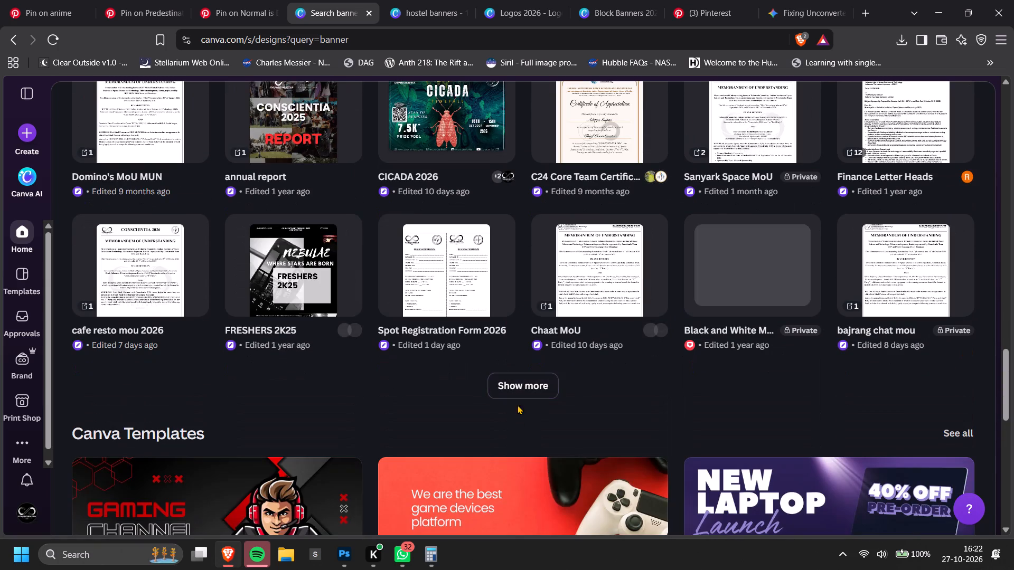
click(520, 380)
scroll(520, 369, down, 3)
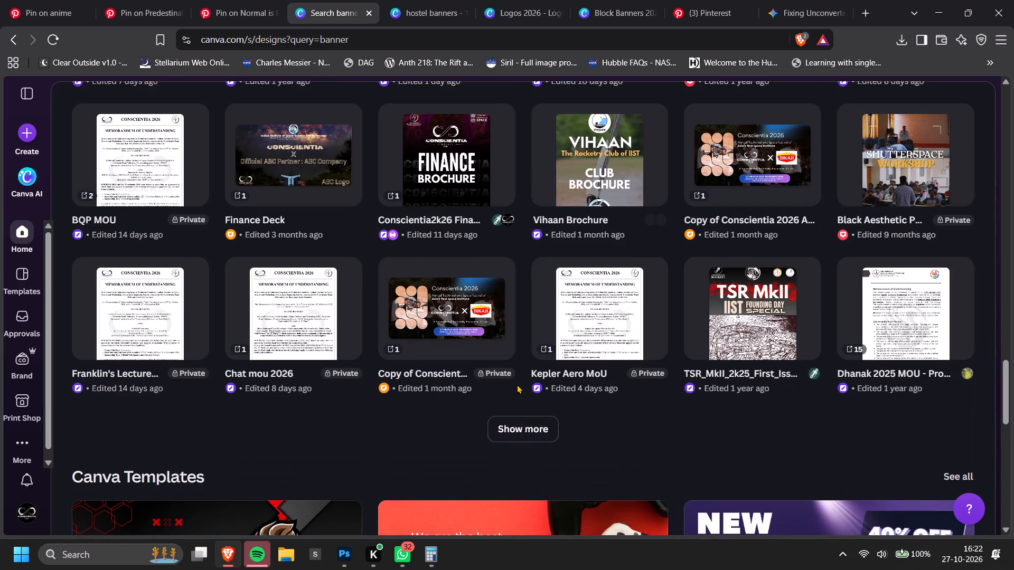
scroll(517, 384, up, 20)
scroll(517, 384, up, 1)
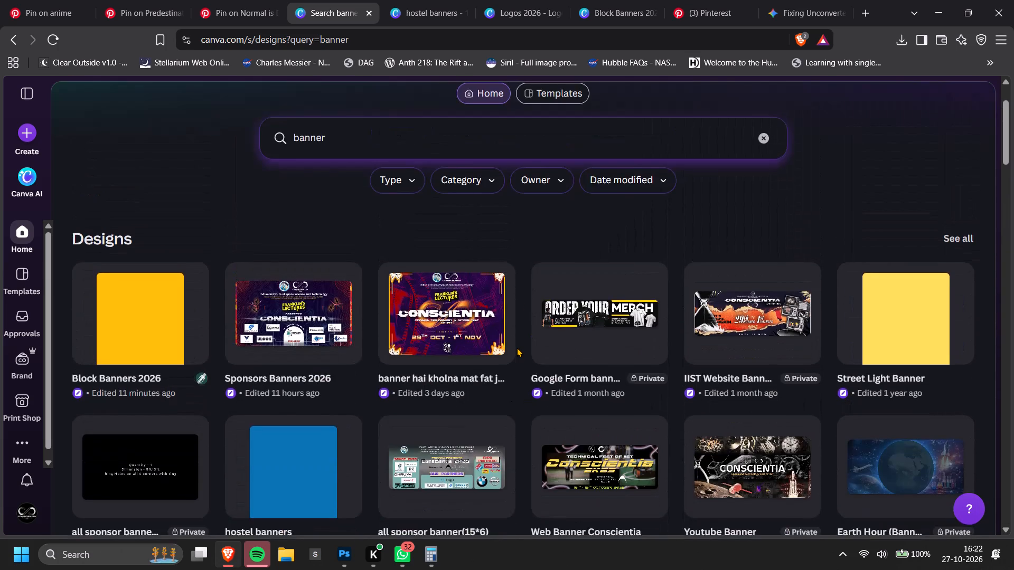
scroll(517, 347, down, 2)
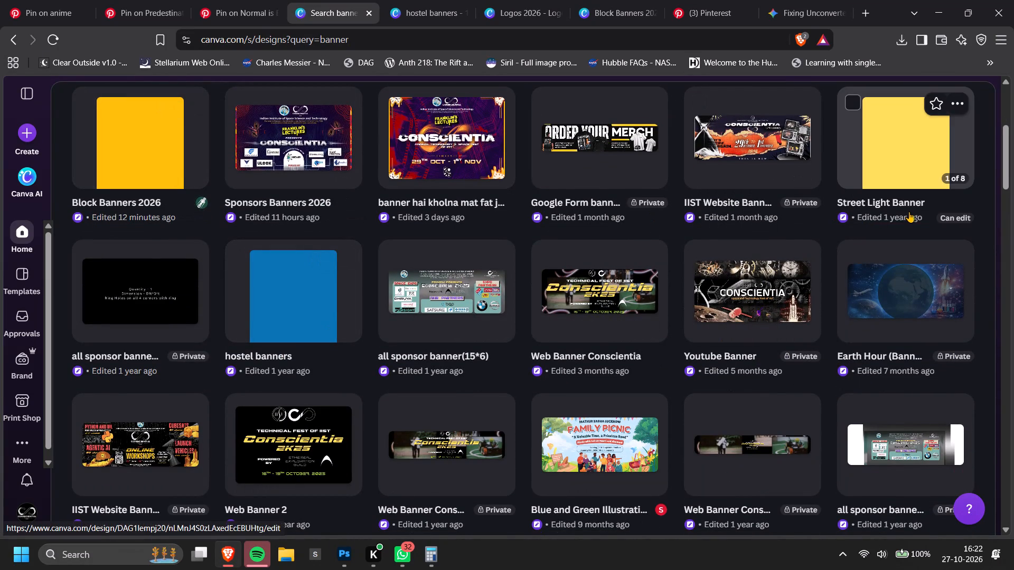
Examine the pages of the hostel banners design, including the quantity and dimension note on page 1.
click(420, 6)
scroll(739, 254, down, 9)
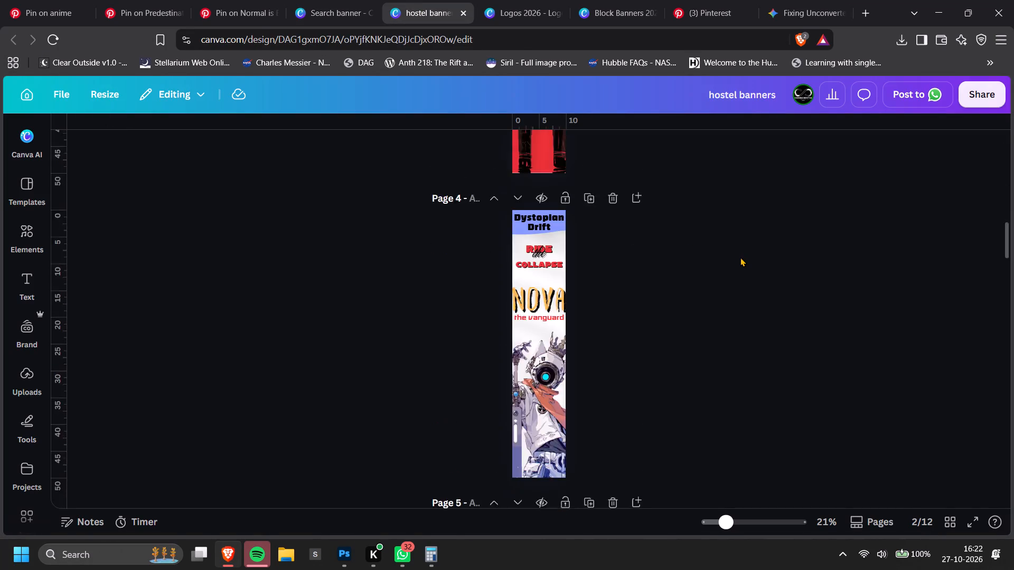
scroll(740, 257, down, 3)
scroll(740, 259, up, 3)
scroll(746, 243, down, 20)
scroll(746, 243, down, 3)
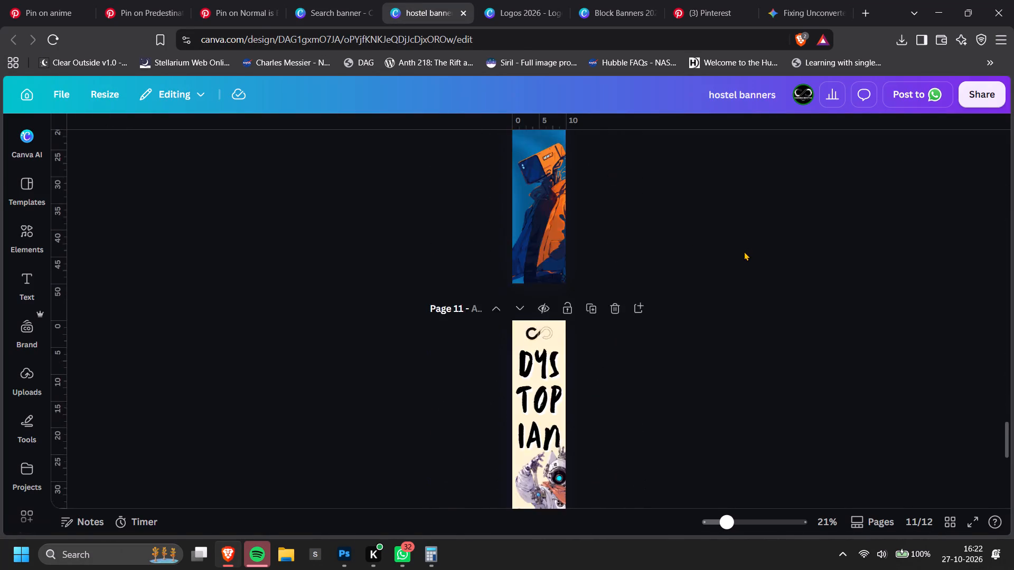
scroll(744, 251, down, 7)
scroll(739, 264, up, 12)
middle_click(736, 336)
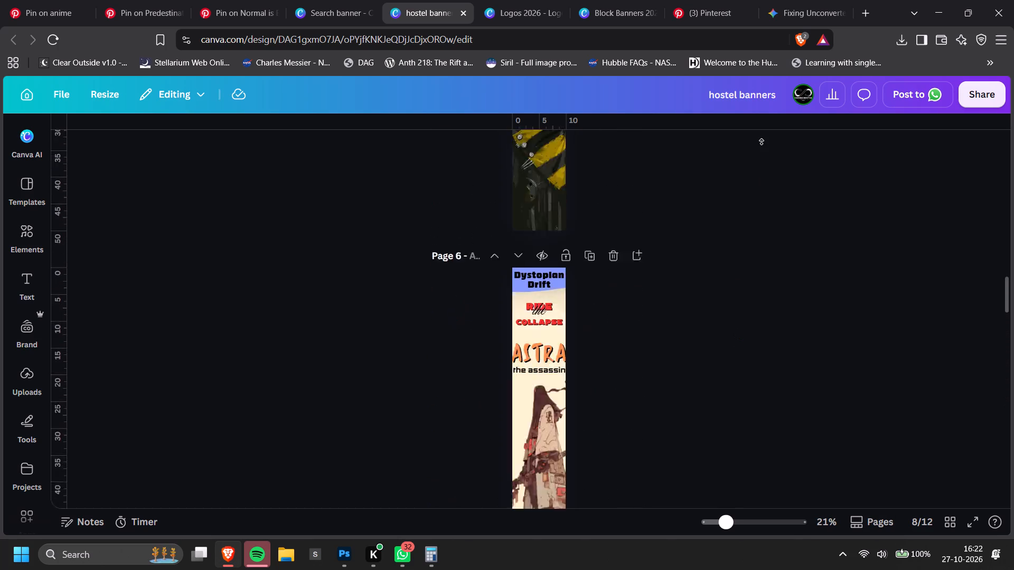
middle_click(726, 179)
scroll(712, 265, down, 1)
ctrl+scroll(560, 248, up, 5)
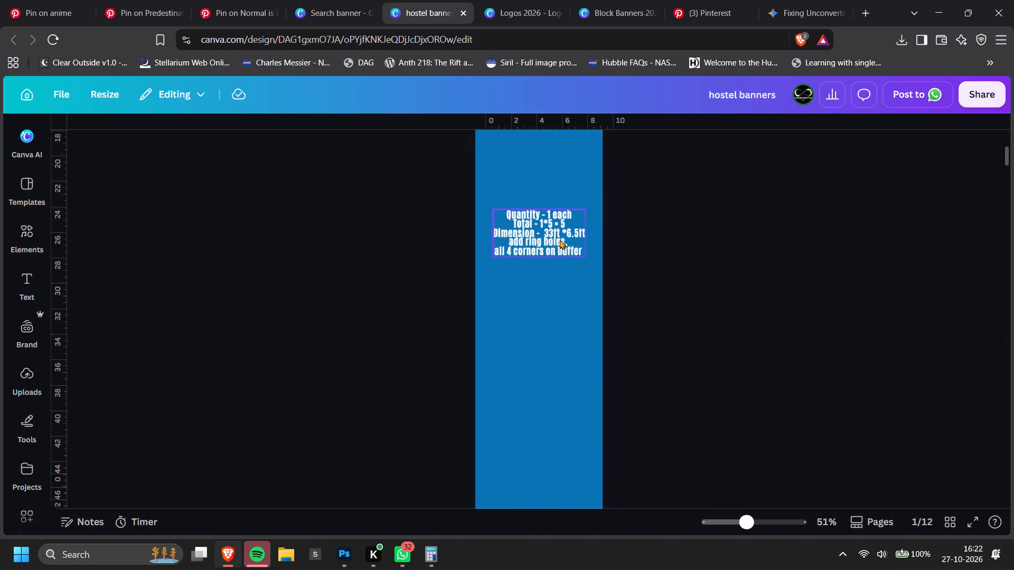
ctrl+scroll(560, 240, up, 1)
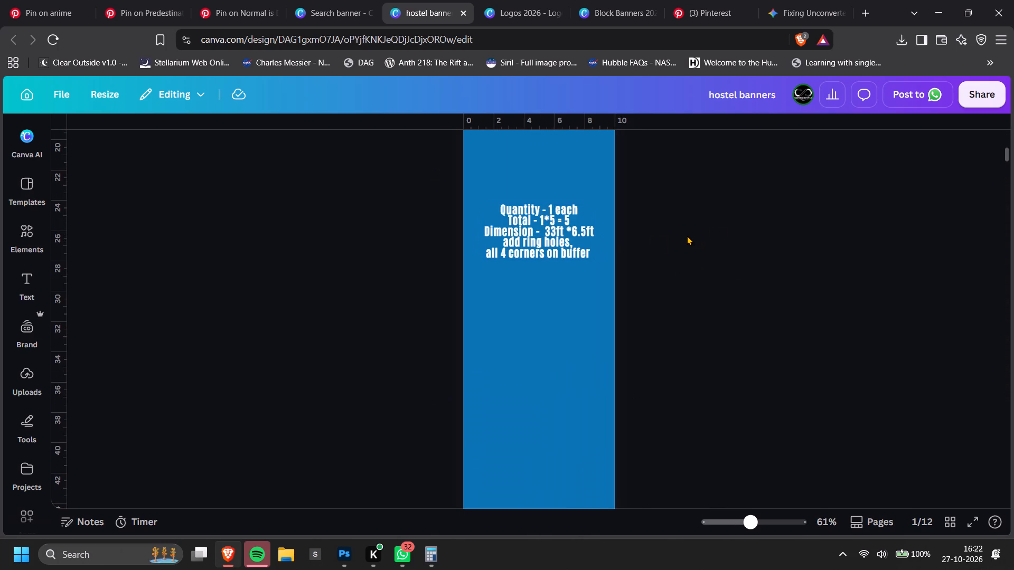
scroll(689, 235, down, 6)
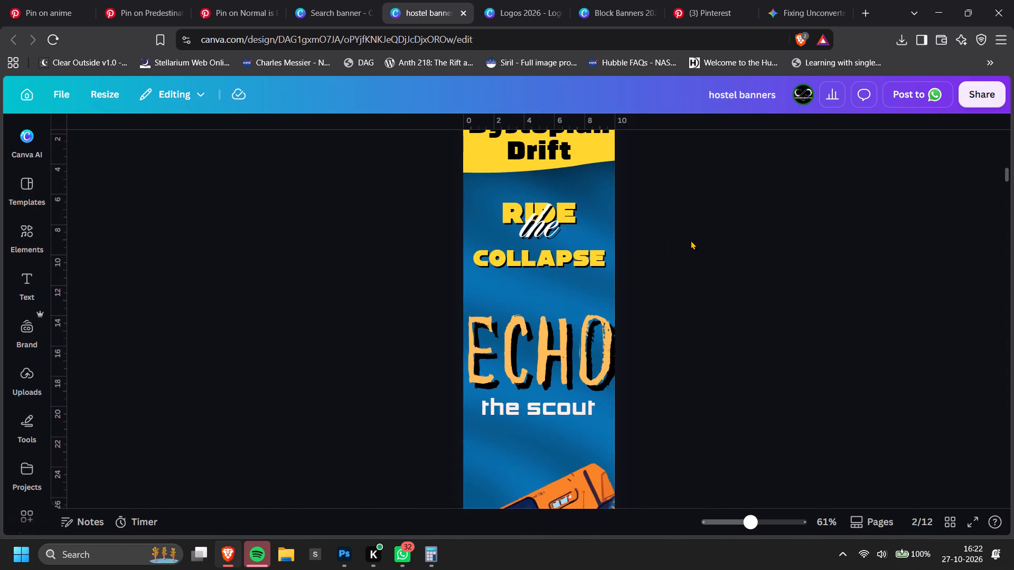
Check the hostel banners design's file details for its page size and look through its banner pages.
ctrl+scroll(691, 240, down, 1)
click(64, 100)
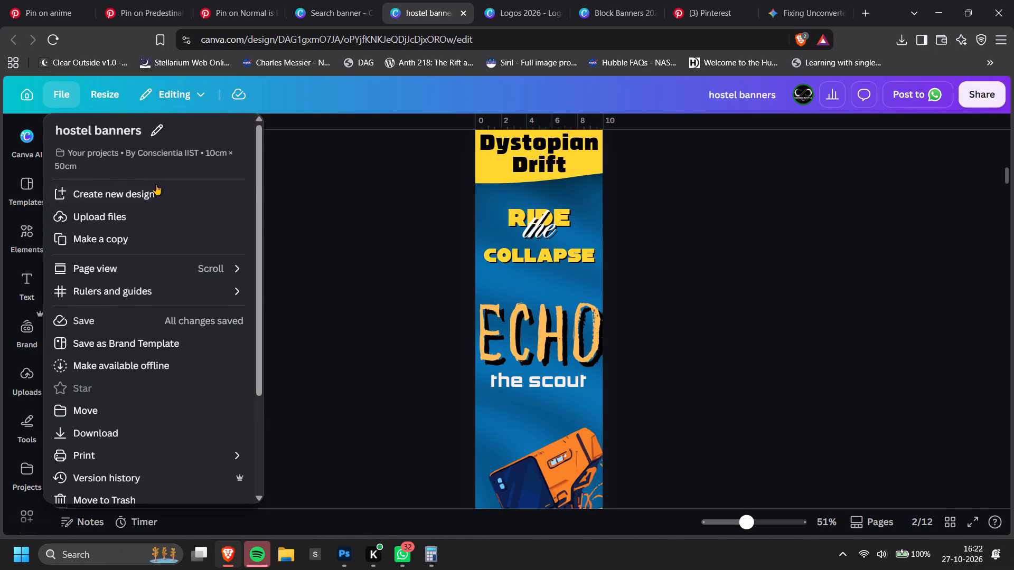
click(332, 240)
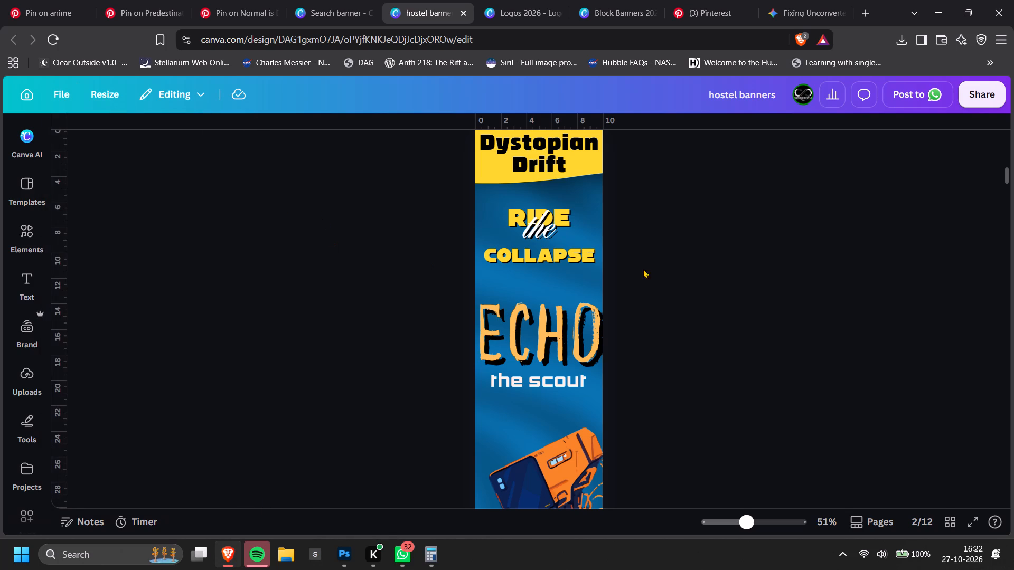
ctrl+scroll(746, 254, down, 3)
scroll(746, 254, down, 1)
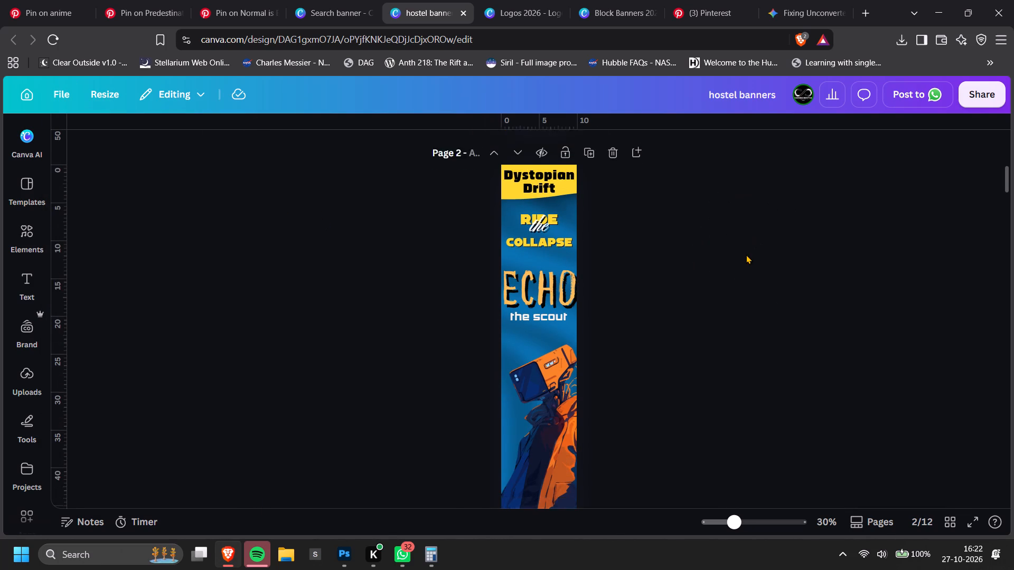
scroll(747, 257, up, 2)
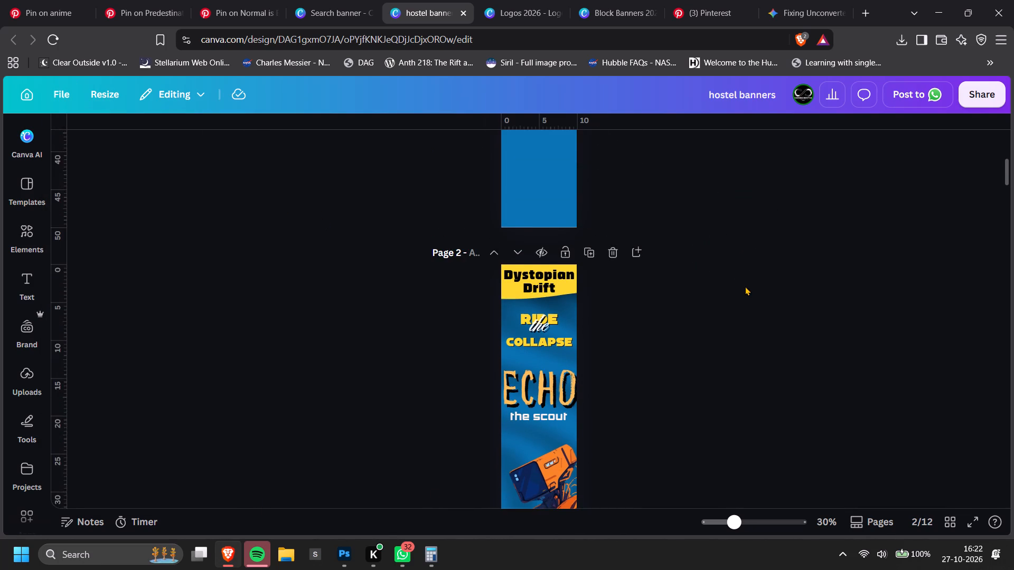
scroll(745, 286, down, 20)
scroll(745, 286, down, 12)
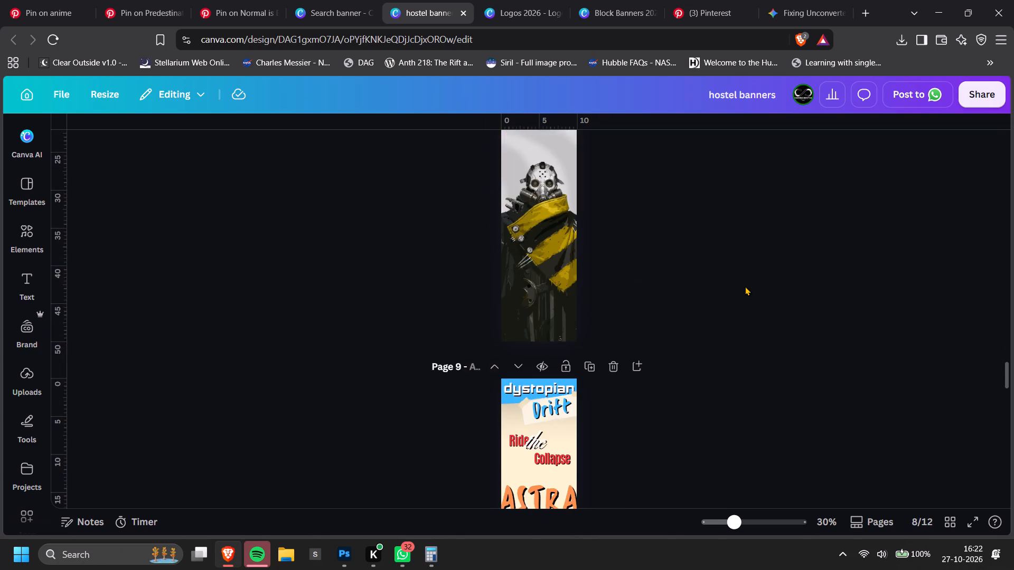
scroll(745, 286, down, 12)
middle_click(759, 420)
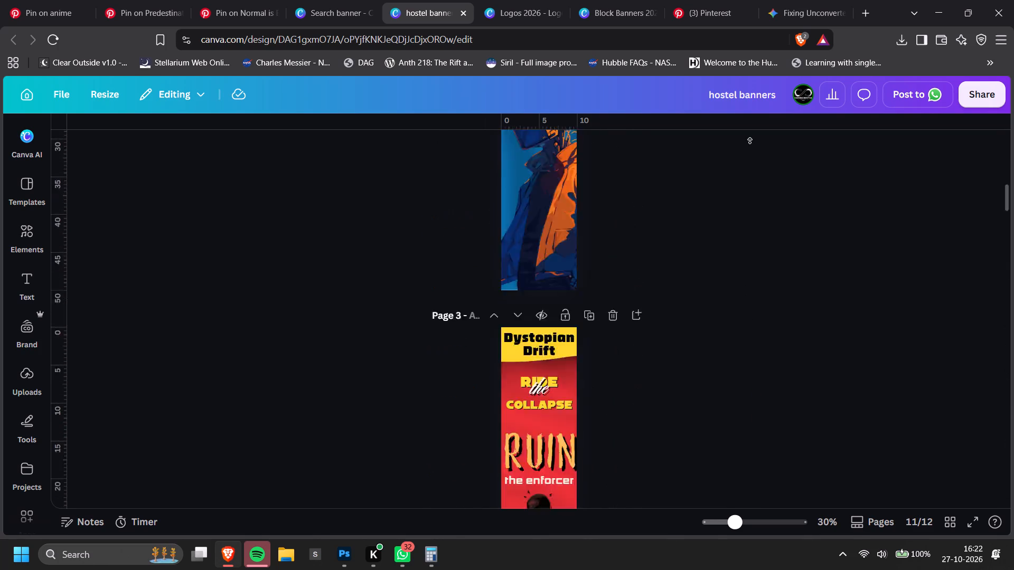
middle_click(750, 142)
Switch to the Block Banners 2026 design and dismiss the PNG and PDF Print download notices.
click(604, 0)
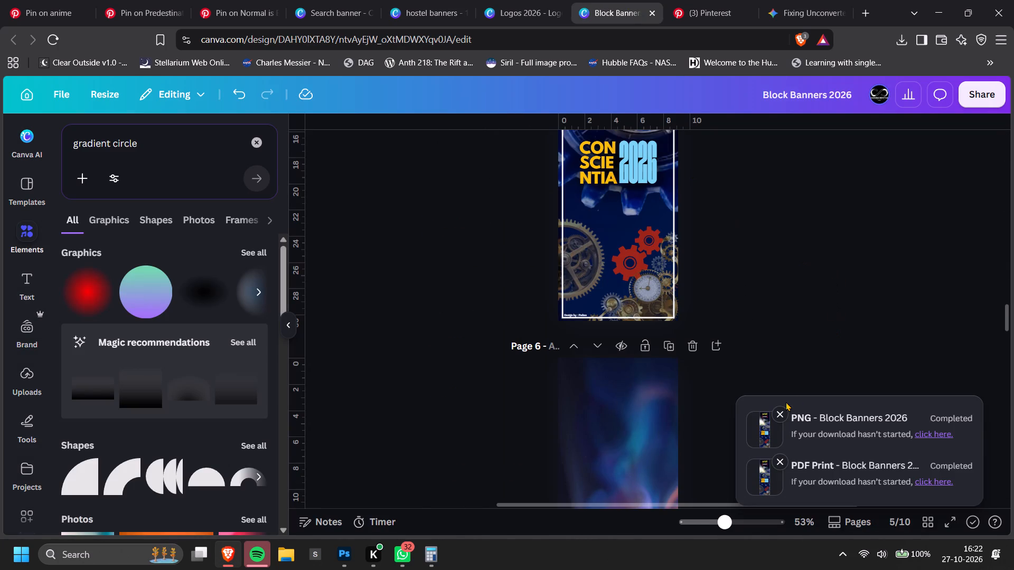
click(778, 418)
click(777, 464)
click(806, 349)
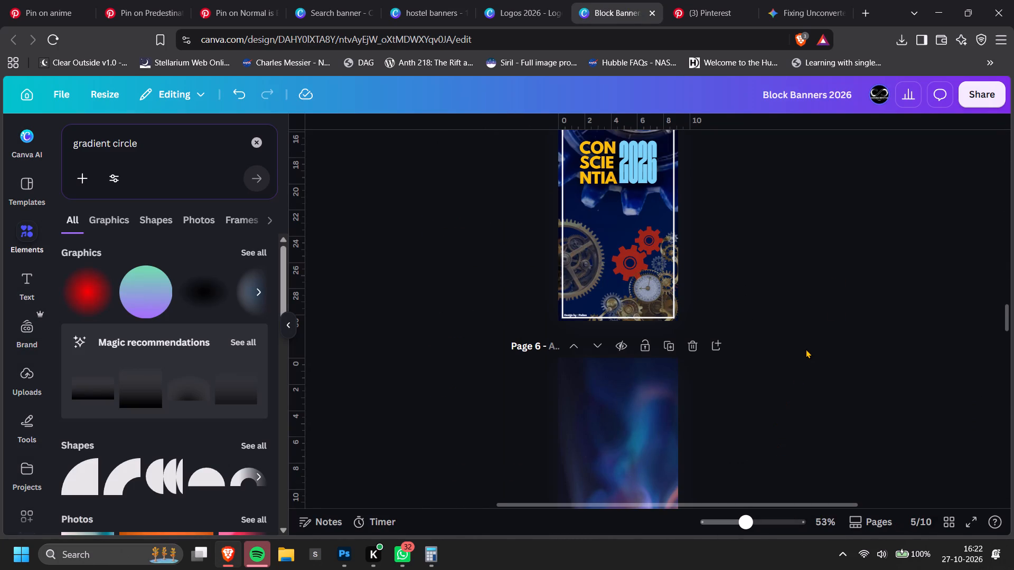
Look through the Block Banners 2026 design from page 5 to page 7 to examine the existing banner layouts.
ctrl+scroll(806, 349, down, 1)
scroll(806, 349, up, 3)
ctrl+scroll(806, 349, up, 2)
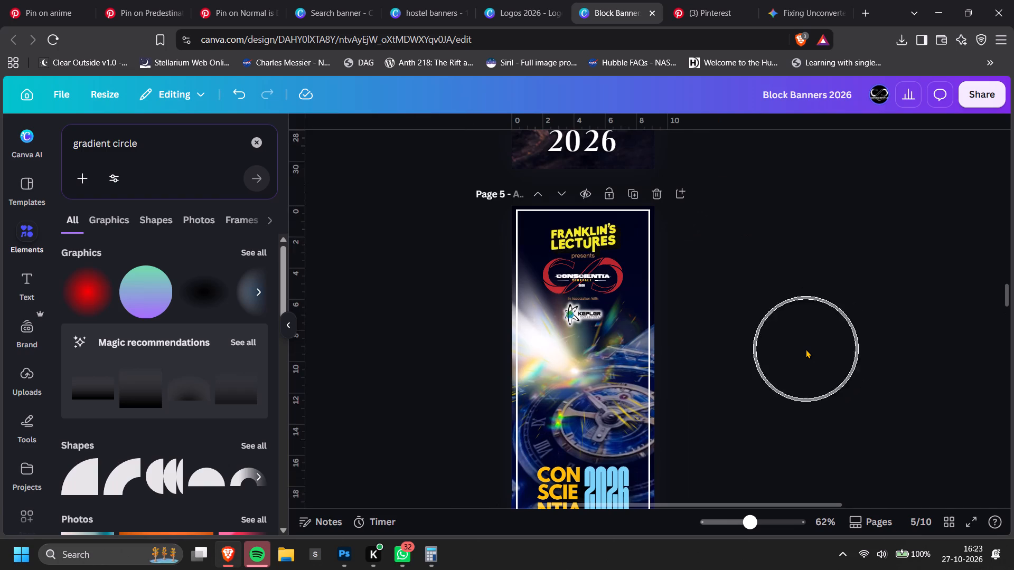
scroll(806, 349, down, 3)
ctrl+scroll(806, 349, down, 2)
scroll(806, 349, up, 1)
scroll(806, 340, down, 7)
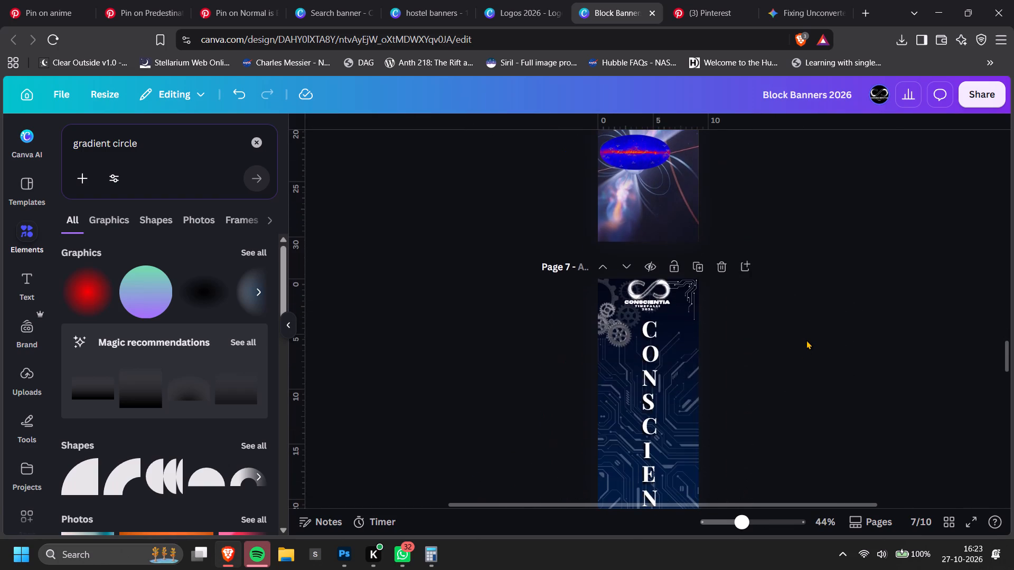